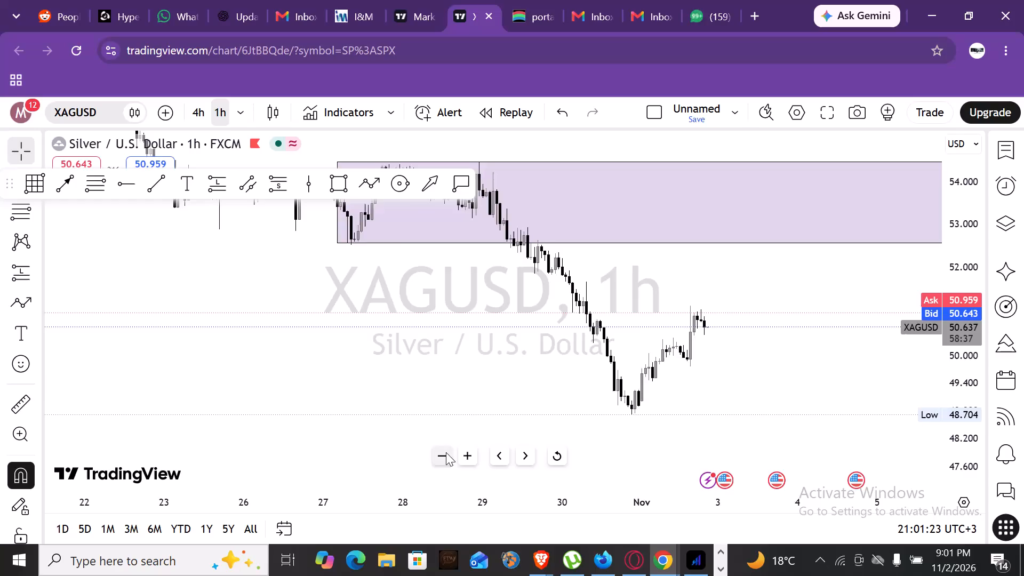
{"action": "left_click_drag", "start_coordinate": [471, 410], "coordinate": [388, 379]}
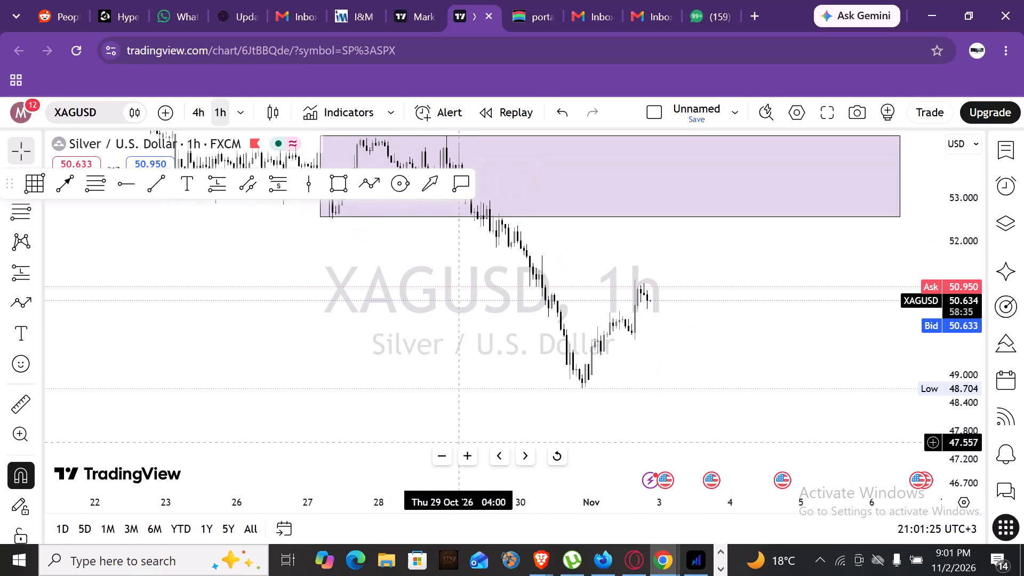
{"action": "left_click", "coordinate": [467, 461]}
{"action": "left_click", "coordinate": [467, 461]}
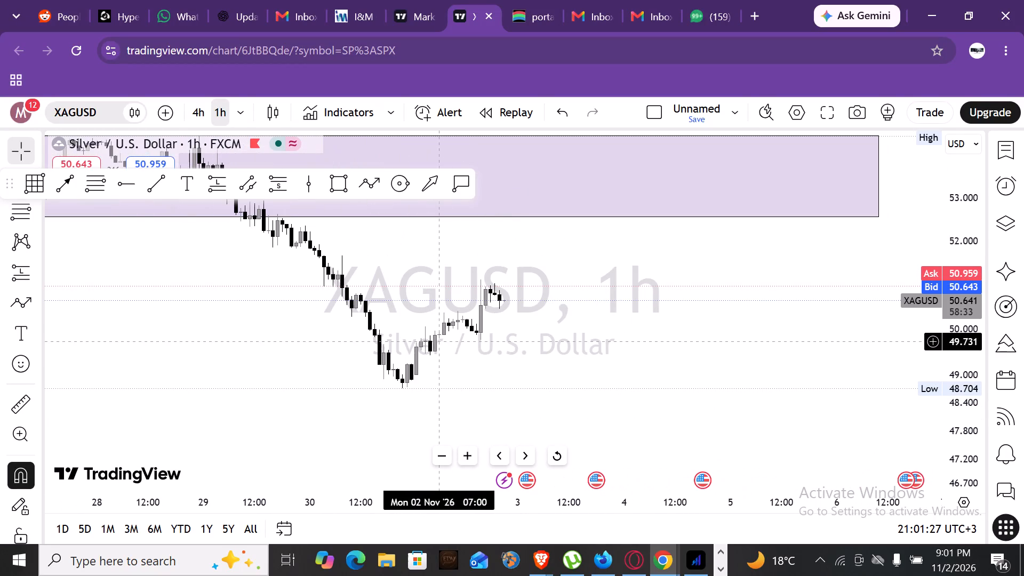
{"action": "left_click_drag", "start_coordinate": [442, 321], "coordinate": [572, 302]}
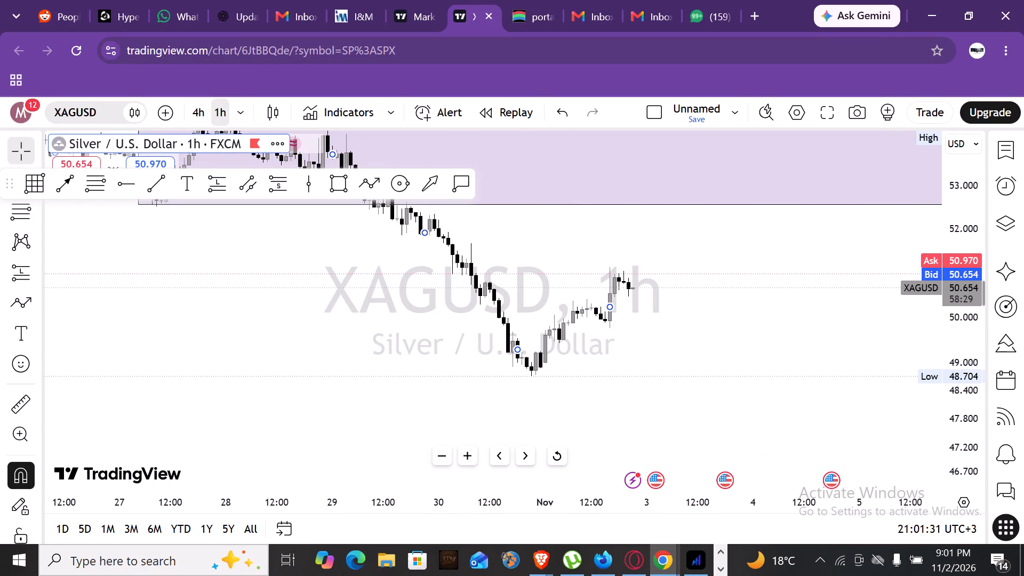
Move the floating drawing toolbar off the price chart and into the header bar beside the Replay control.
{"action": "left_click_drag", "start_coordinate": [10, 193], "coordinate": [81, 132]}
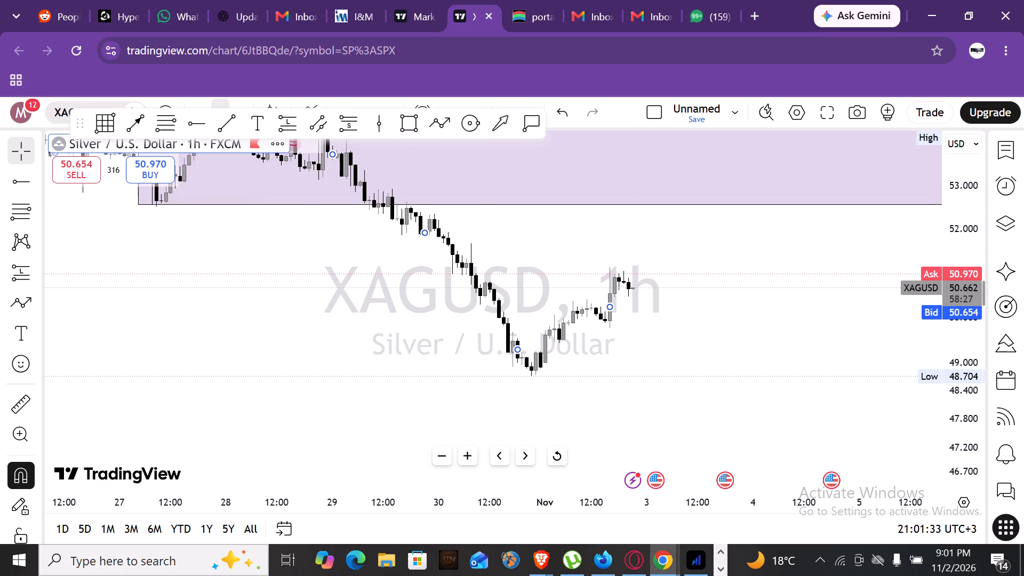
{"action": "left_click_drag", "start_coordinate": [81, 132], "coordinate": [507, 113]}
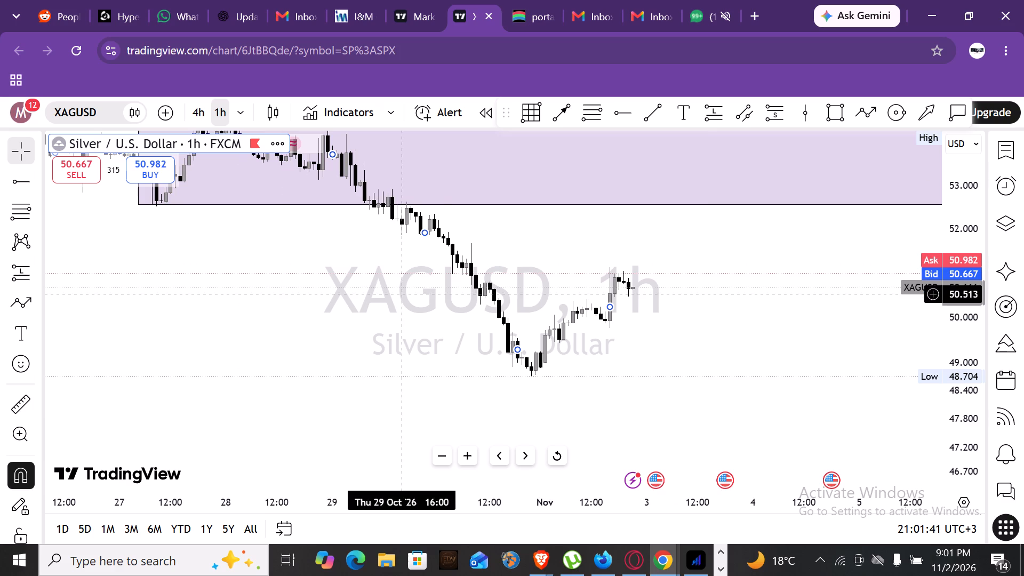
Delete the purple rectangle zone whose lower edge is at 52.559 from the silver 1h chart.
{"action": "left_click", "coordinate": [518, 203]}
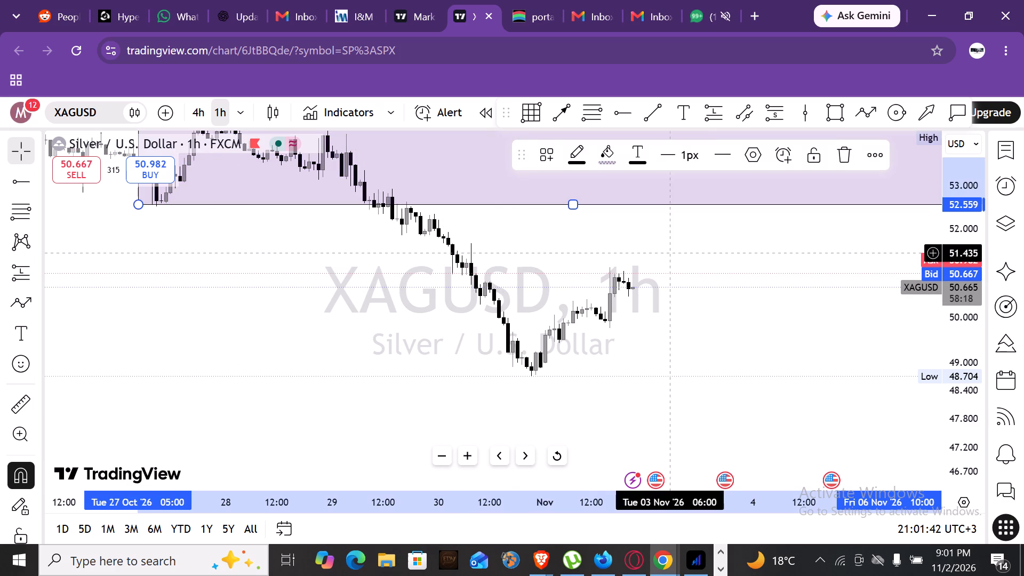
{"action": "left_click", "coordinate": [848, 162]}
Switch the XAGUSD chart to the 12-month timeframe.
{"action": "left_click_drag", "start_coordinate": [539, 279], "coordinate": [483, 299]}
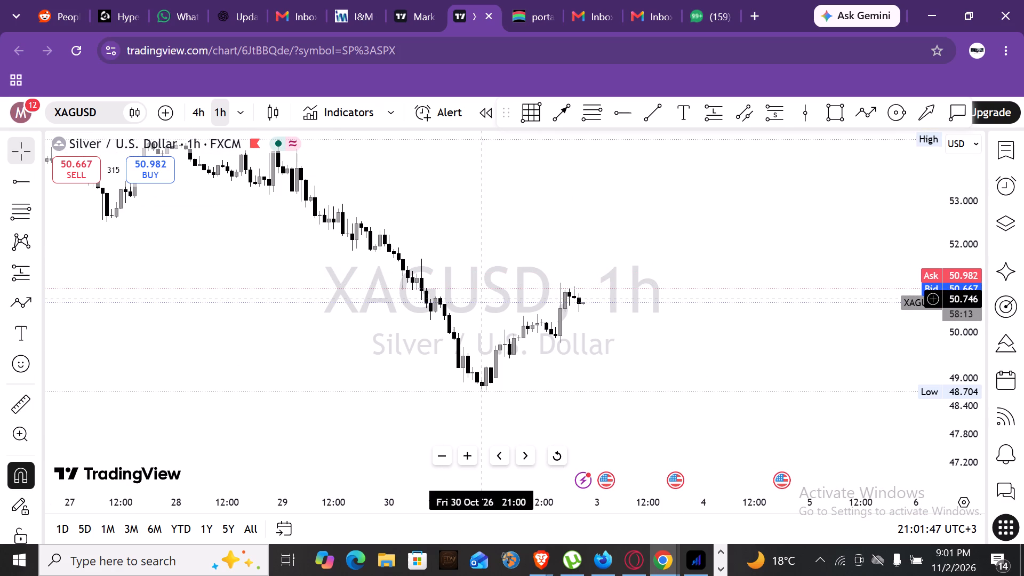
{"action": "left_click", "coordinate": [236, 110]}
{"action": "scroll", "coordinate": [261, 326], "scroll_direction": "down", "scroll_amount": 3}
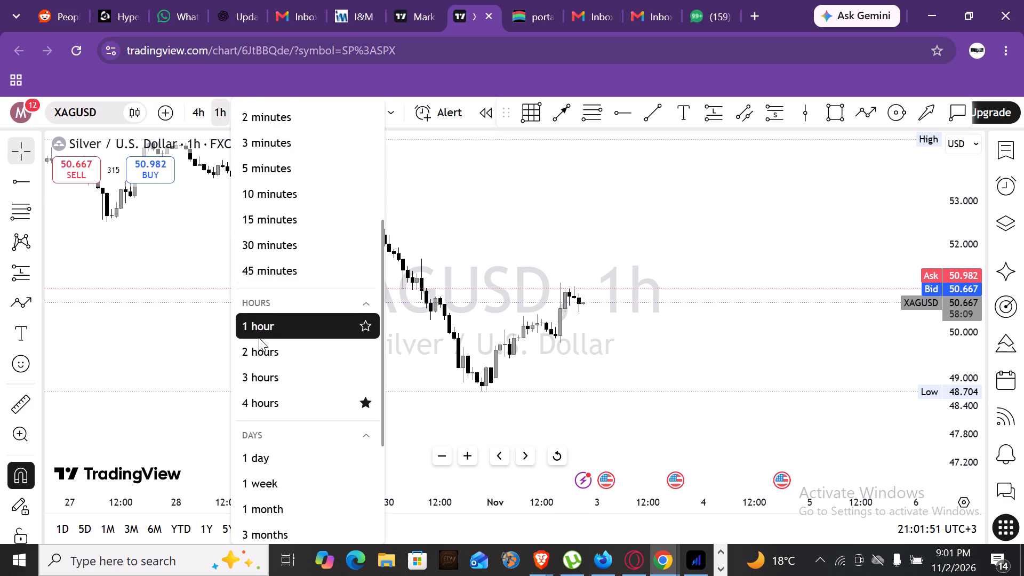
{"action": "scroll", "coordinate": [259, 338], "scroll_direction": "down", "scroll_amount": 2}
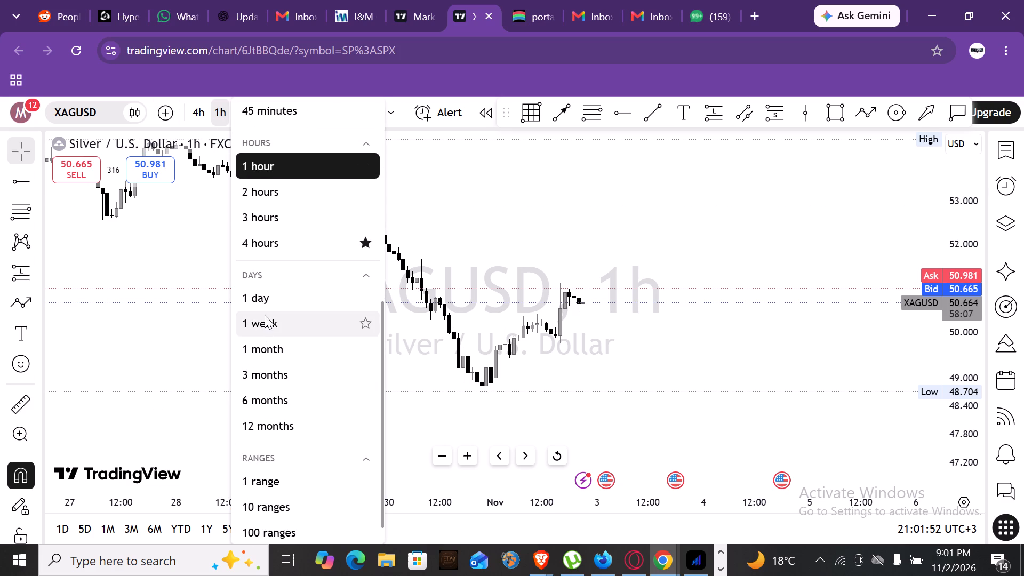
{"action": "left_click", "coordinate": [277, 419]}
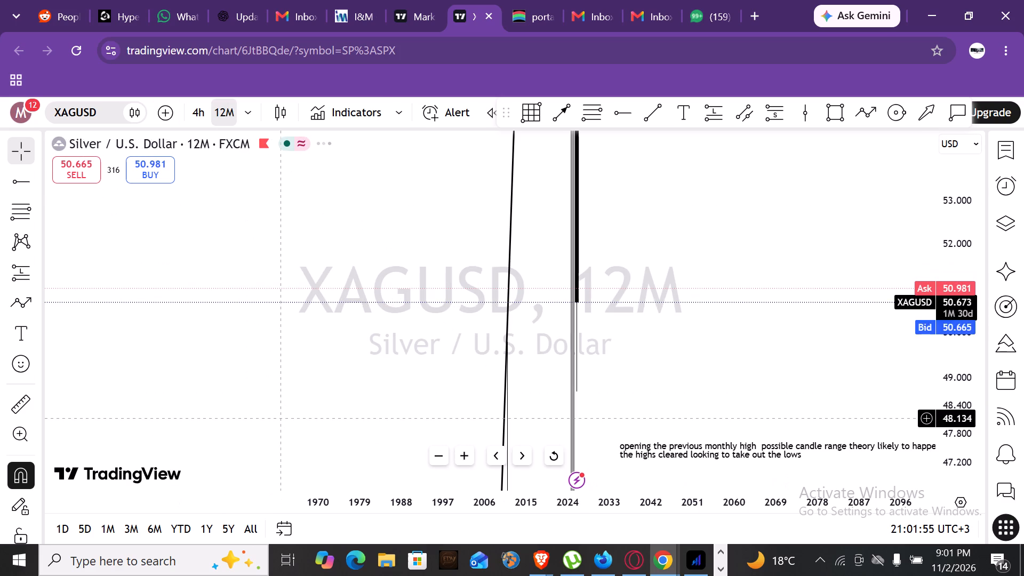
Examine the yearly silver candles against the marked monthly high, monthly low and monthly trendline.
{"action": "scroll", "coordinate": [893, 288], "scroll_direction": "down", "scroll_amount": 3}
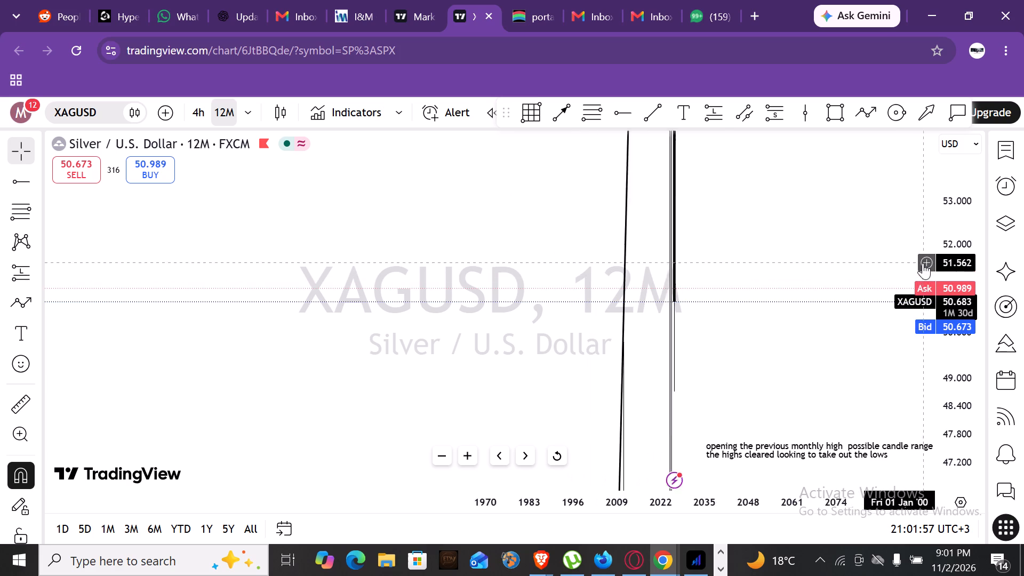
{"action": "scroll", "coordinate": [923, 263], "scroll_direction": "down", "scroll_amount": 6}
{"action": "scroll", "coordinate": [941, 238], "scroll_direction": "down", "scroll_amount": 20}
{"action": "scroll", "coordinate": [941, 238], "scroll_direction": "down", "scroll_amount": 2}
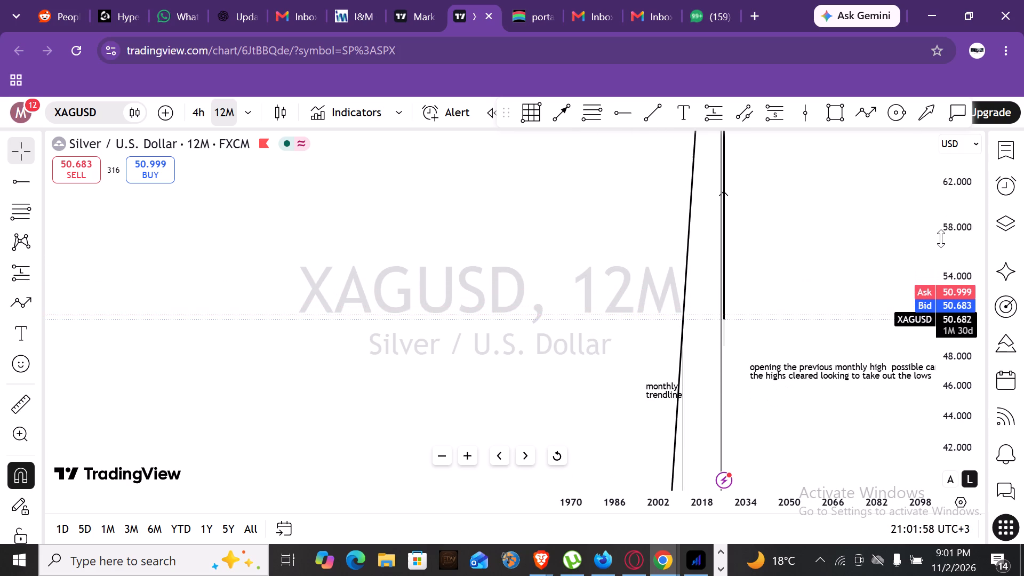
{"action": "scroll", "coordinate": [941, 238], "scroll_direction": "down", "scroll_amount": 9}
{"action": "left_click_drag", "start_coordinate": [468, 293], "coordinate": [293, 275]}
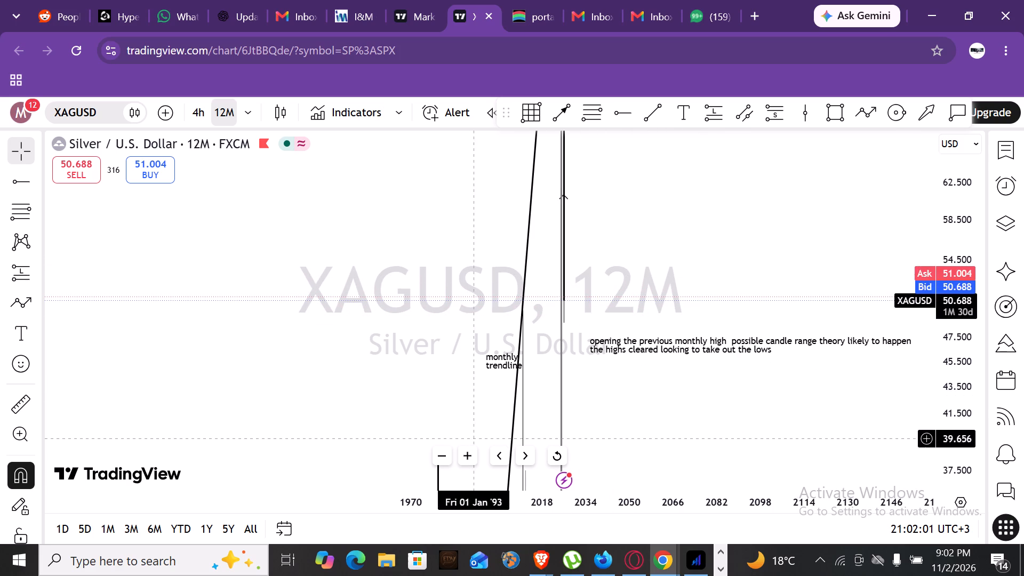
{"action": "triple_click", "coordinate": [473, 454]}
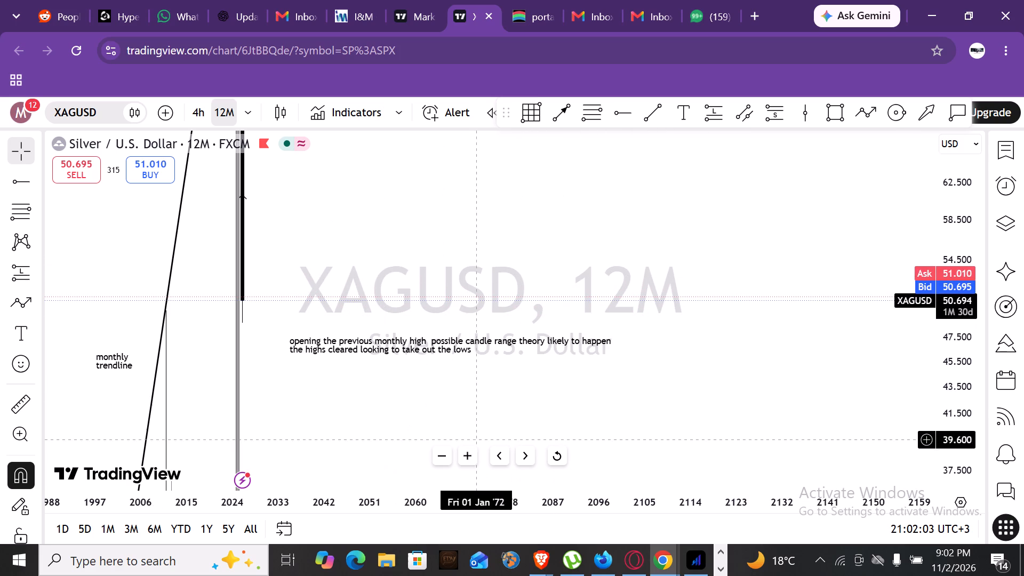
{"action": "scroll", "coordinate": [984, 277], "scroll_direction": "down", "scroll_amount": 4}
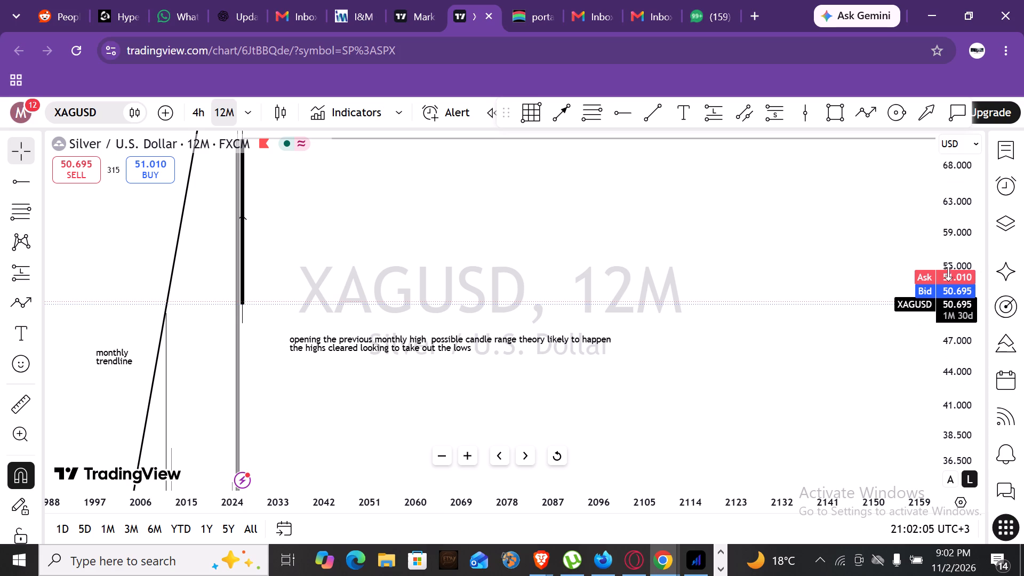
{"action": "scroll", "coordinate": [948, 272], "scroll_direction": "down", "scroll_amount": 20}
{"action": "scroll", "coordinate": [948, 272], "scroll_direction": "down", "scroll_amount": 5}
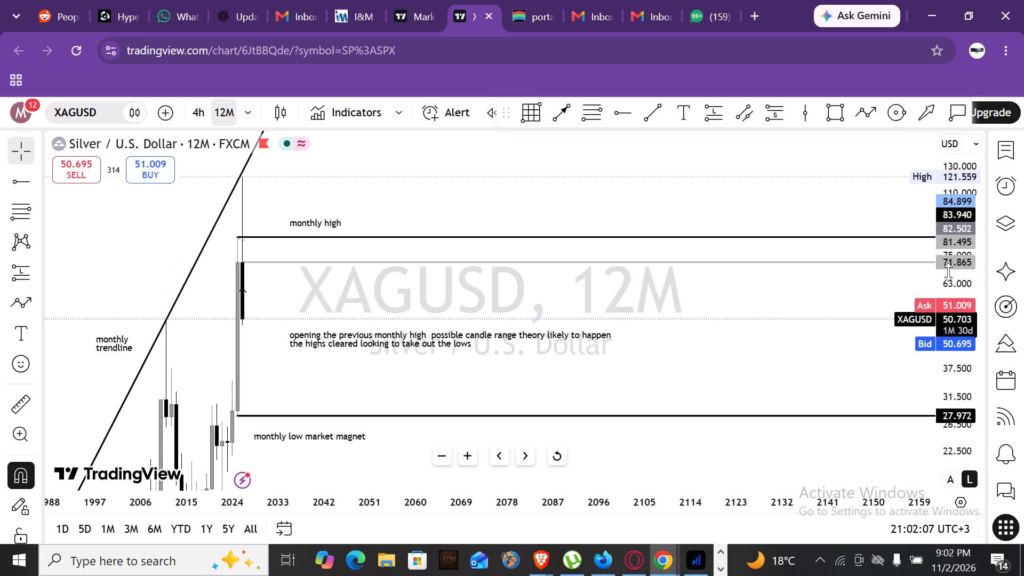
{"action": "left_click_drag", "start_coordinate": [665, 314], "coordinate": [726, 295]}
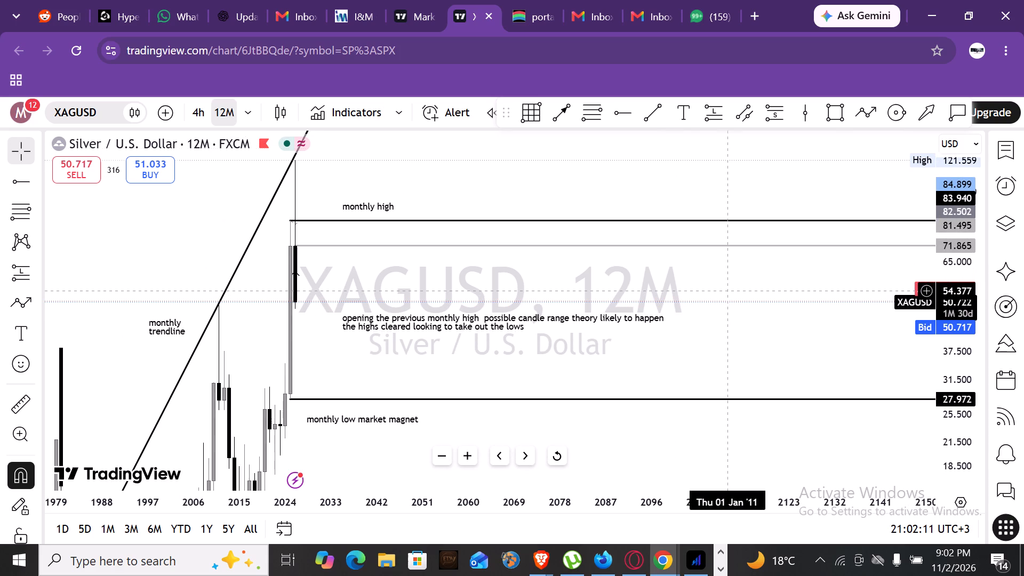
{"action": "left_click", "coordinate": [471, 455]}
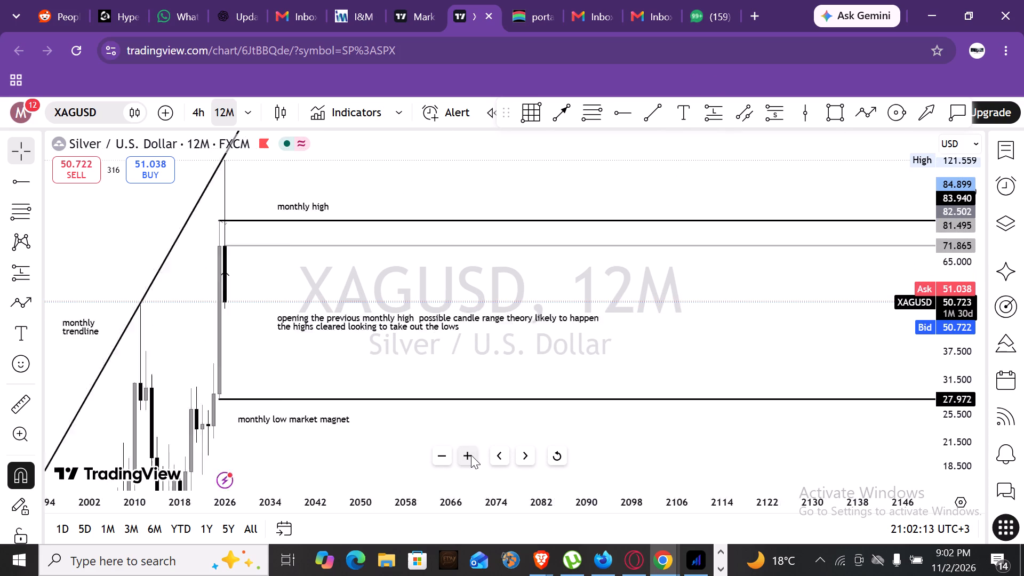
{"action": "left_click", "coordinate": [471, 455]}
{"action": "left_click_drag", "start_coordinate": [335, 363], "coordinate": [637, 335]}
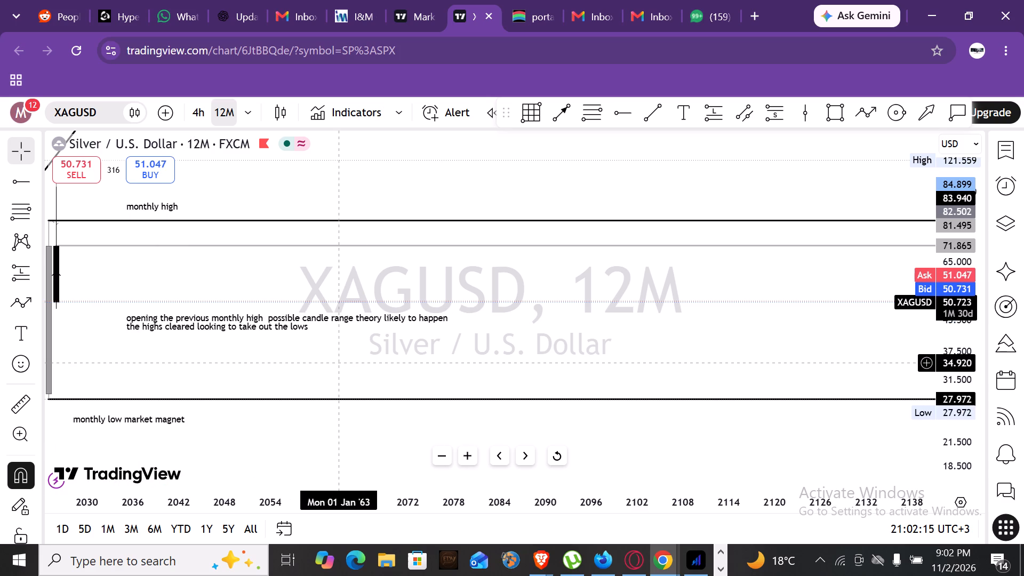
{"action": "left_click_drag", "start_coordinate": [296, 283], "coordinate": [480, 268]}
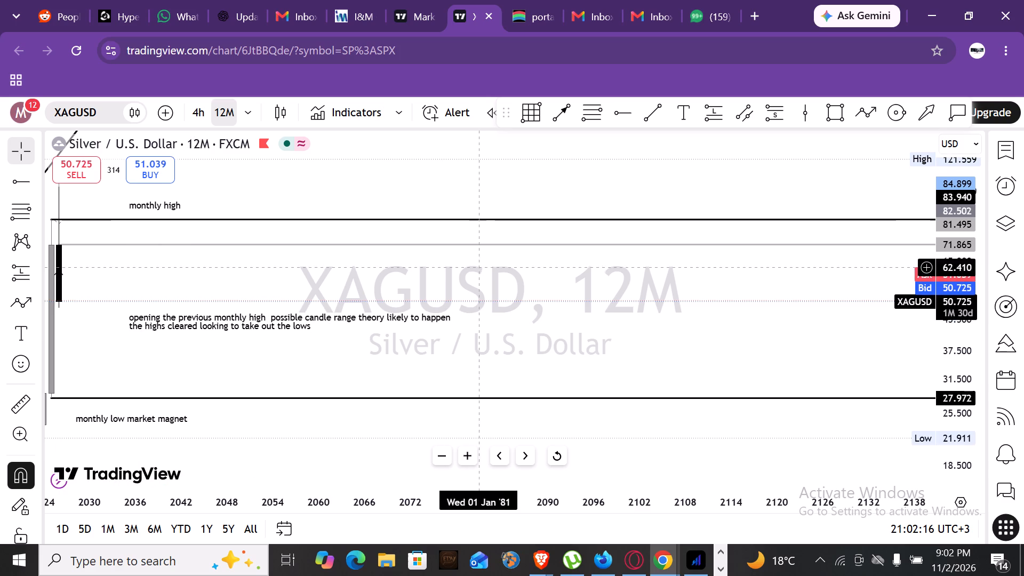
{"action": "left_click_drag", "start_coordinate": [343, 287], "coordinate": [586, 274]}
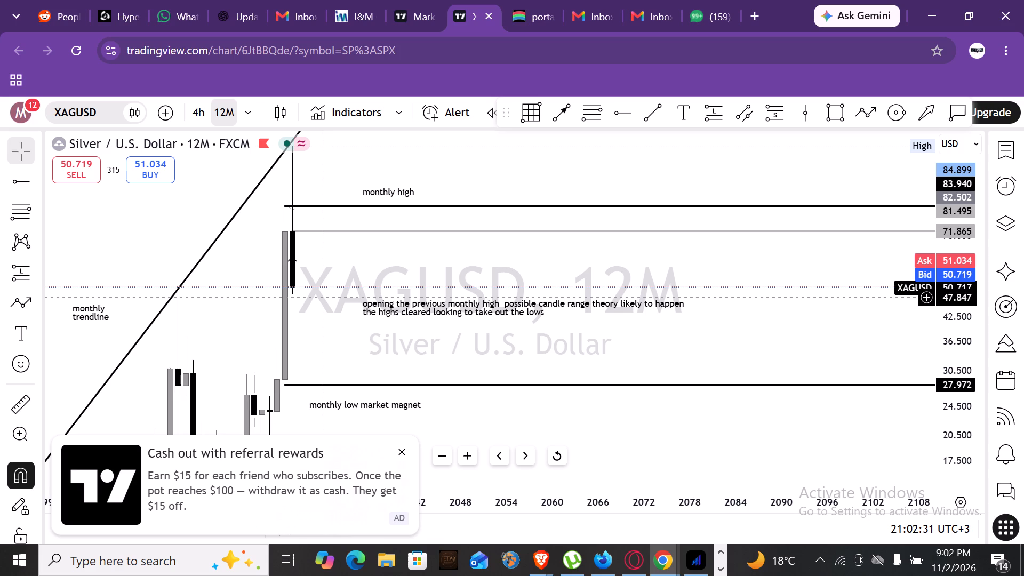
Dismiss the referral rewards advertisement covering the chart.
{"action": "left_click", "coordinate": [404, 447]}
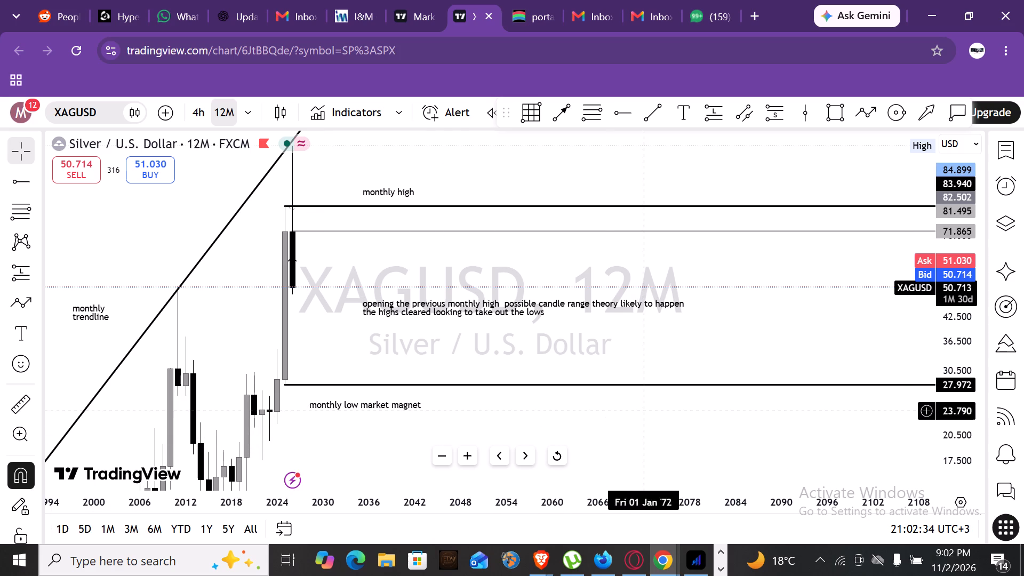
Examine the current yearly candle's range down to the monthly low market magnet line, along with the earlier candles.
{"action": "scroll", "coordinate": [967, 349], "scroll_direction": "down", "scroll_amount": 1}
{"action": "scroll", "coordinate": [967, 349], "scroll_direction": "up", "scroll_amount": 17}
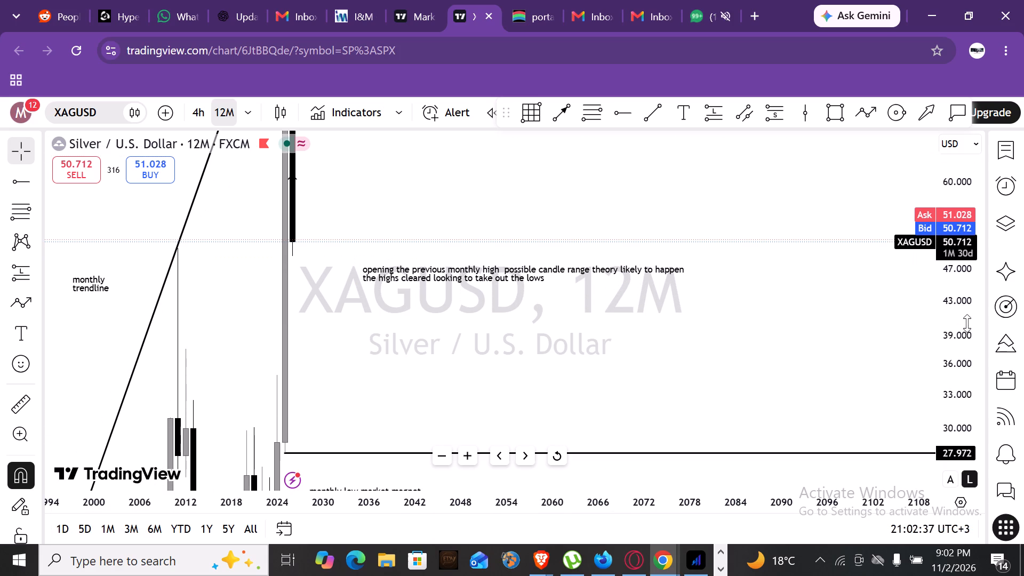
{"action": "scroll", "coordinate": [967, 323], "scroll_direction": "down", "scroll_amount": 4}
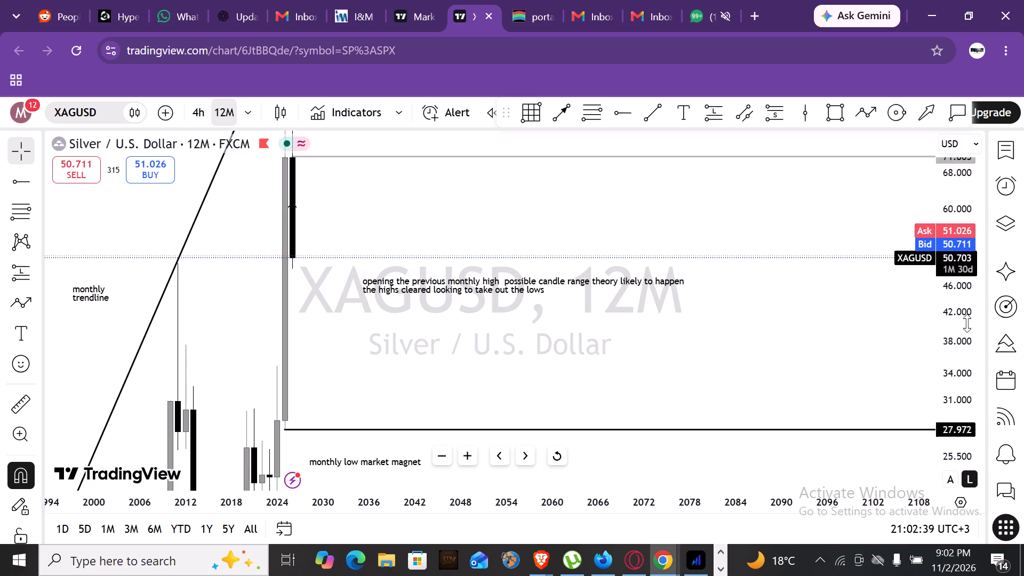
{"action": "scroll", "coordinate": [967, 323], "scroll_direction": "down", "scroll_amount": 3}
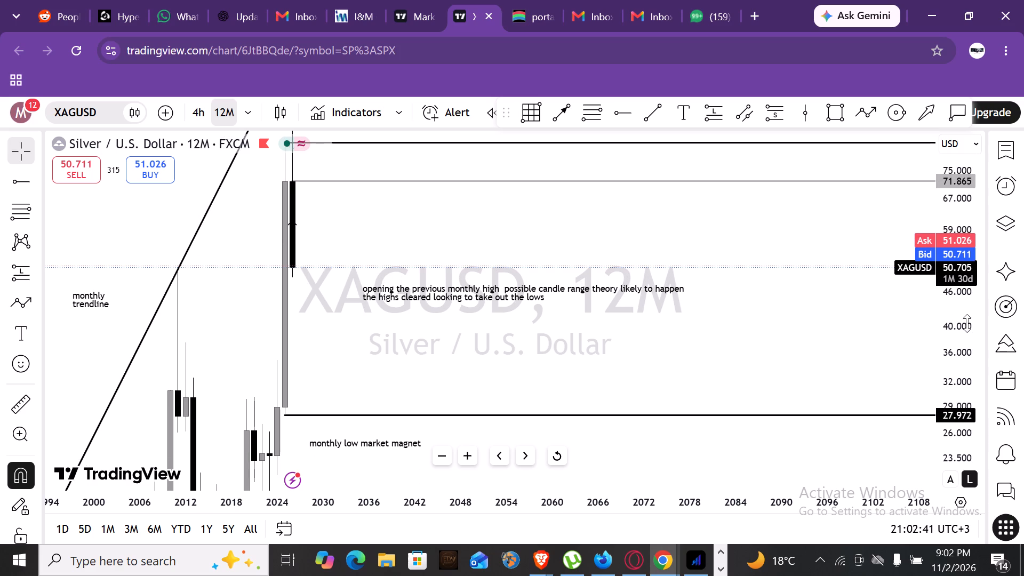
{"action": "left_click", "coordinate": [443, 457]}
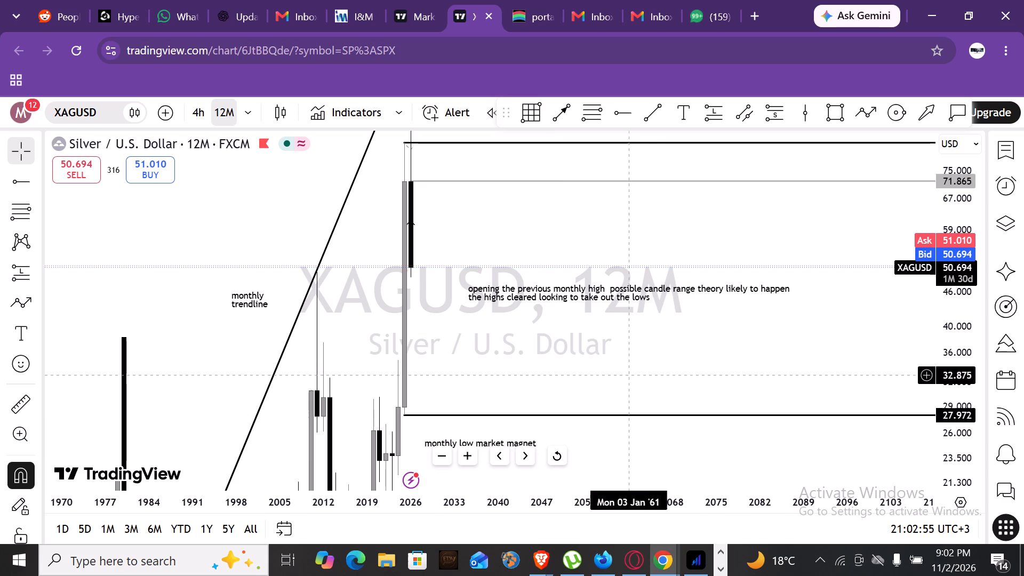
{"action": "scroll", "coordinate": [957, 270], "scroll_direction": "down", "scroll_amount": 1}
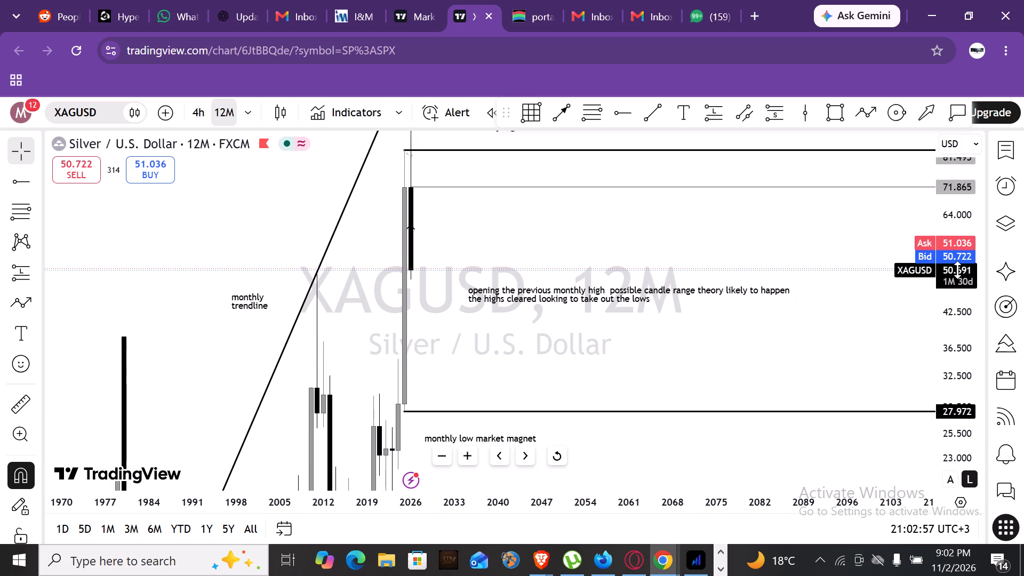
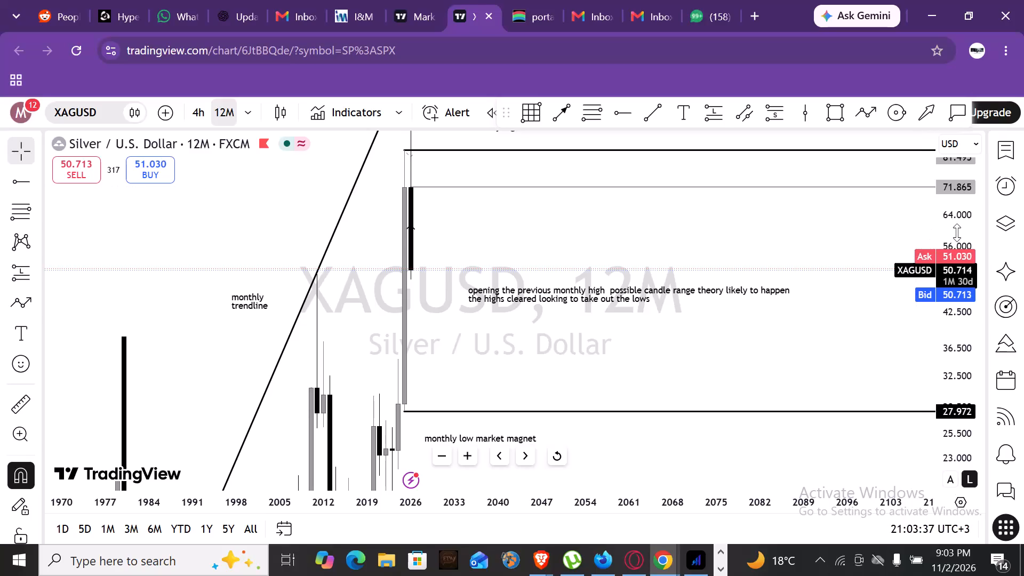
Examine the yearly silver candles between the monthly high, the monthly trendline and the monthly low market magnet line.
{"action": "scroll", "coordinate": [957, 233], "scroll_direction": "down", "scroll_amount": 10}
{"action": "scroll", "coordinate": [957, 233], "scroll_direction": "down", "scroll_amount": 11}
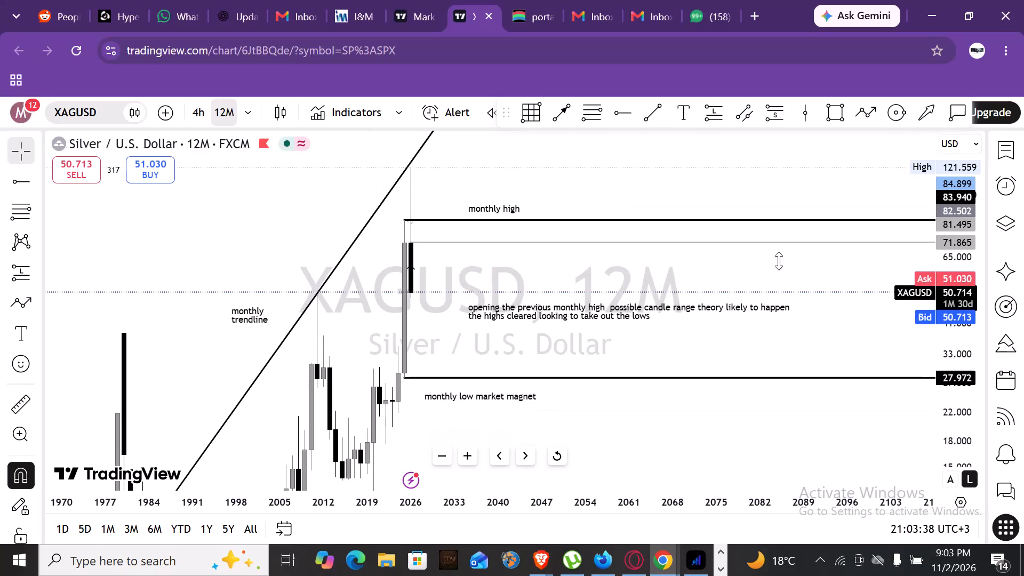
{"action": "left_click_drag", "start_coordinate": [369, 319], "coordinate": [343, 286]}
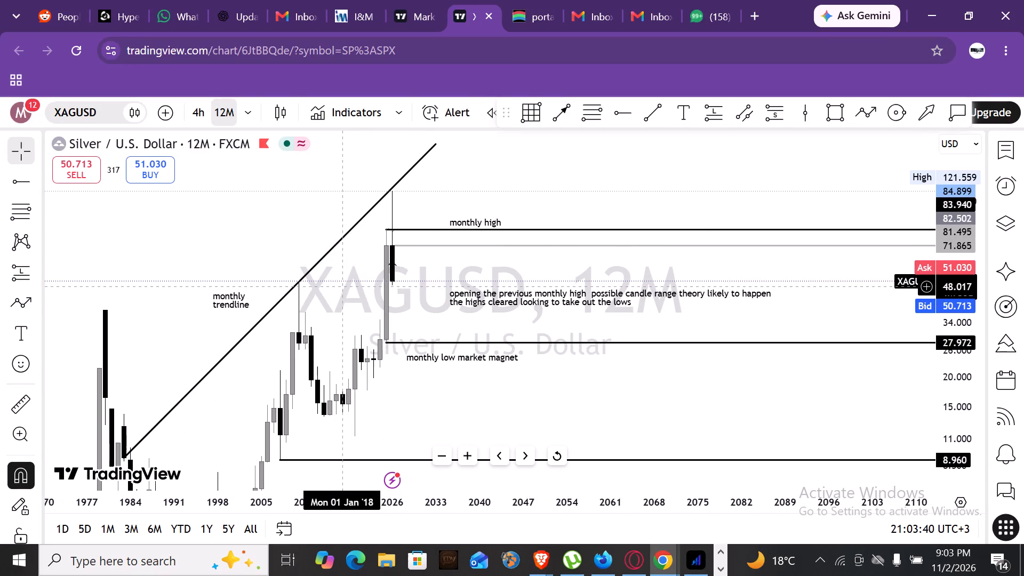
{"action": "left_click", "coordinate": [464, 459]}
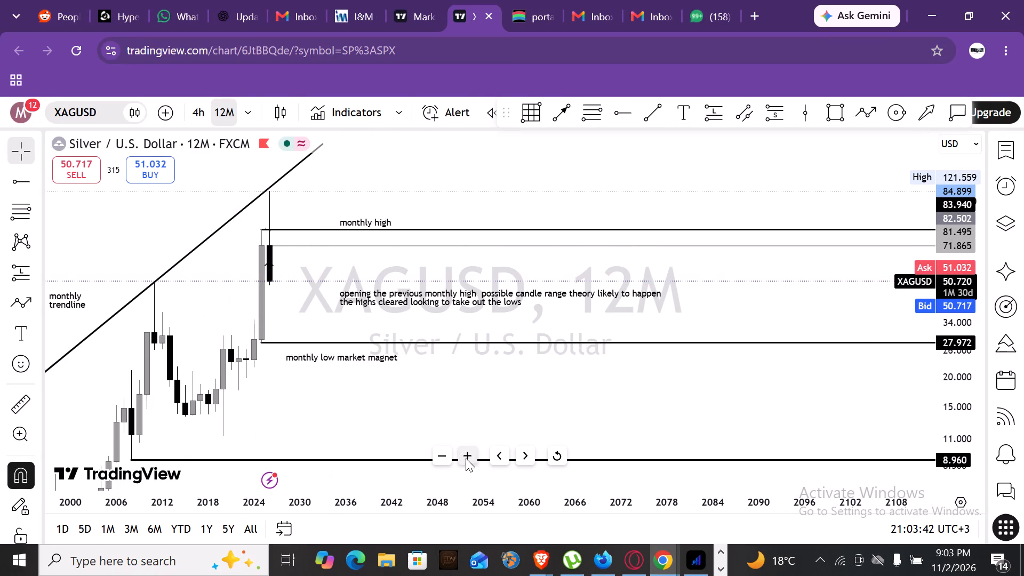
{"action": "left_click_drag", "start_coordinate": [390, 397], "coordinate": [546, 401]}
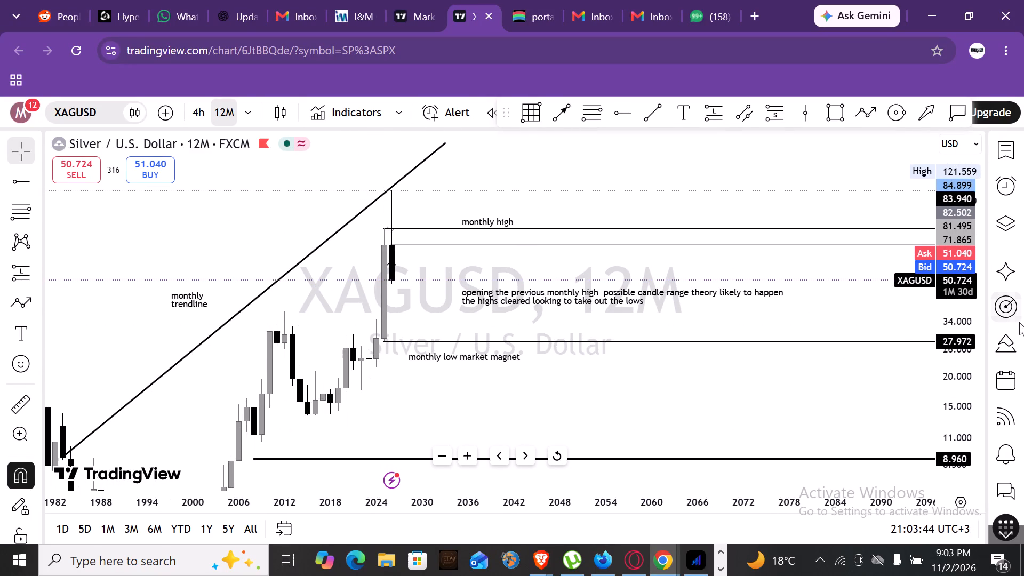
{"action": "scroll", "coordinate": [967, 328], "scroll_direction": "up", "scroll_amount": 4}
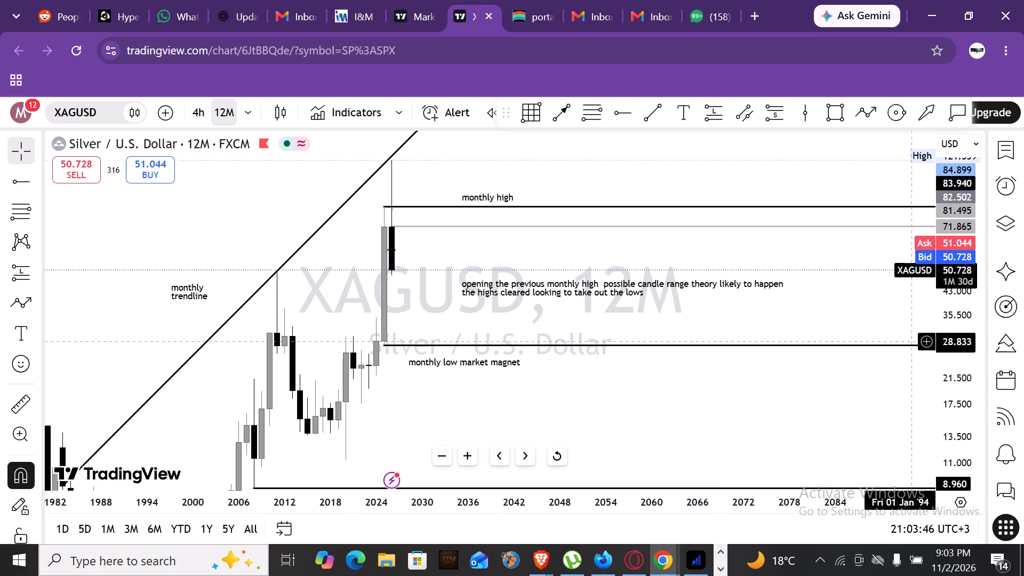
{"action": "left_click", "coordinate": [467, 454]}
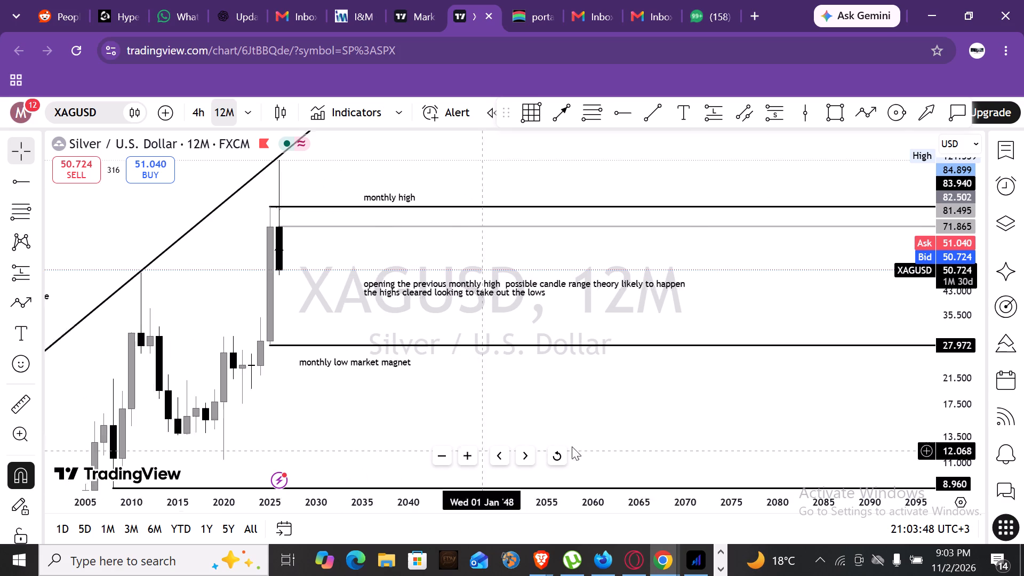
{"action": "scroll", "coordinate": [966, 375], "scroll_direction": "up", "scroll_amount": 10}
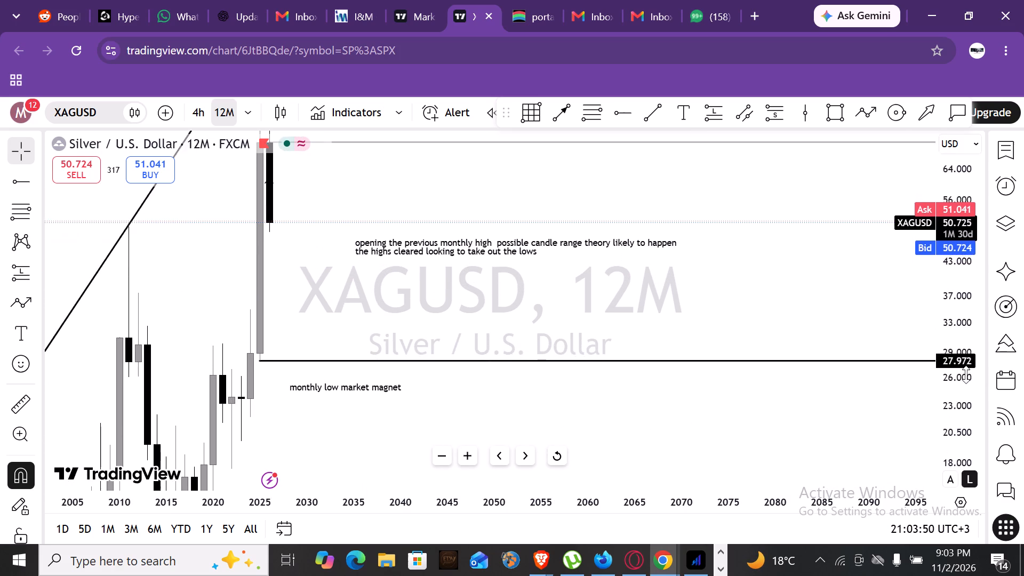
{"action": "scroll", "coordinate": [966, 374], "scroll_direction": "up", "scroll_amount": 5}
{"action": "left_click_drag", "start_coordinate": [642, 325], "coordinate": [777, 394]}
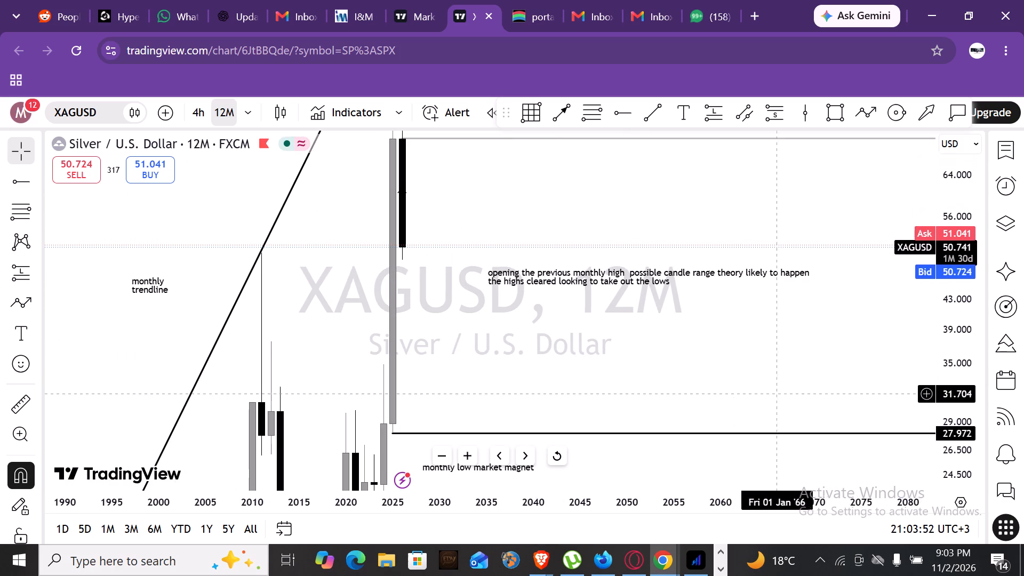
{"action": "scroll", "coordinate": [936, 312], "scroll_direction": "down", "scroll_amount": 8}
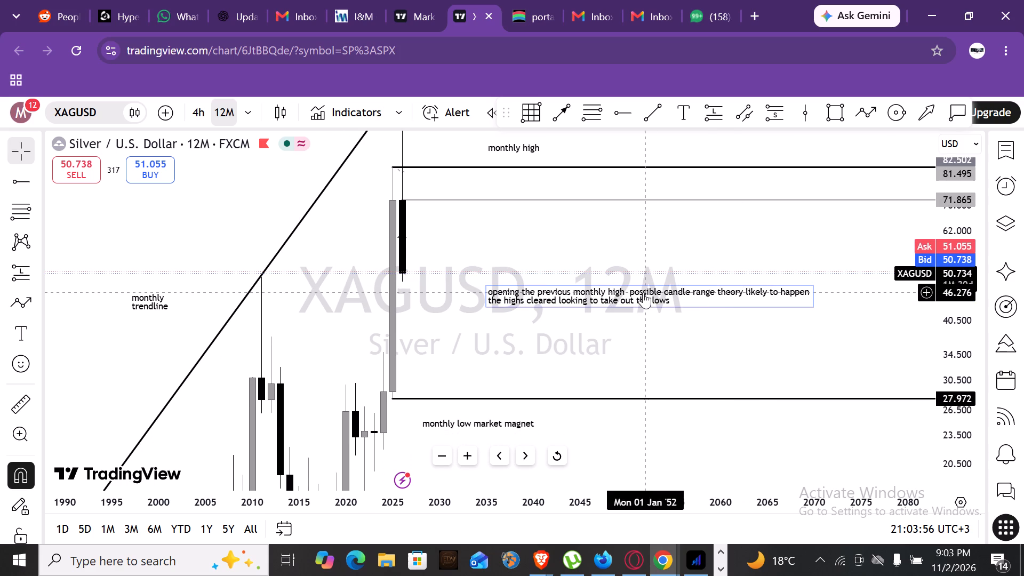
Move the candle range theory note up and closer to the current yearly candle, at about 51.8.
{"action": "left_click_drag", "start_coordinate": [643, 292], "coordinate": [609, 276]}
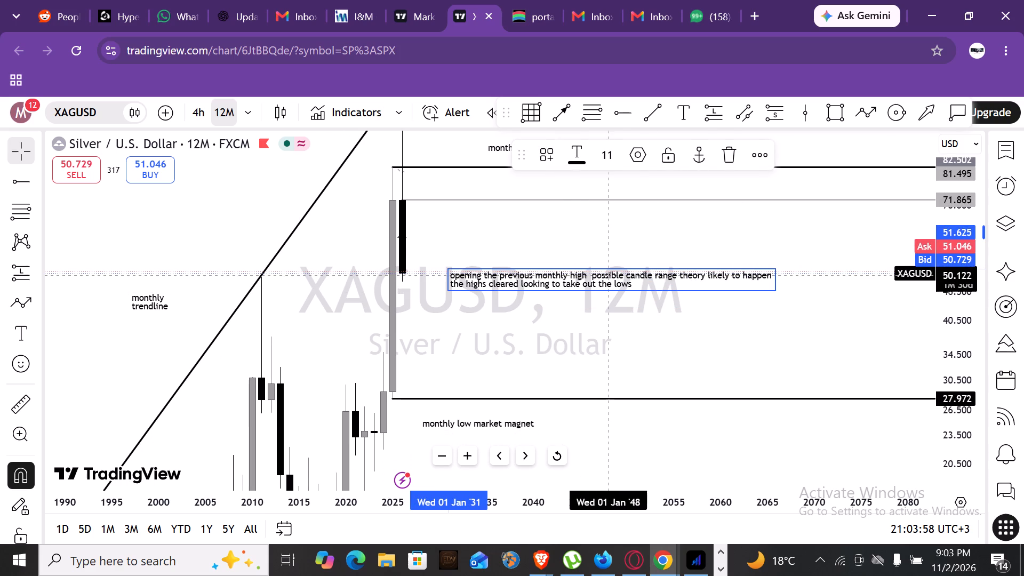
{"action": "left_click_drag", "start_coordinate": [609, 276], "coordinate": [609, 275]}
{"action": "left_click", "coordinate": [503, 324]}
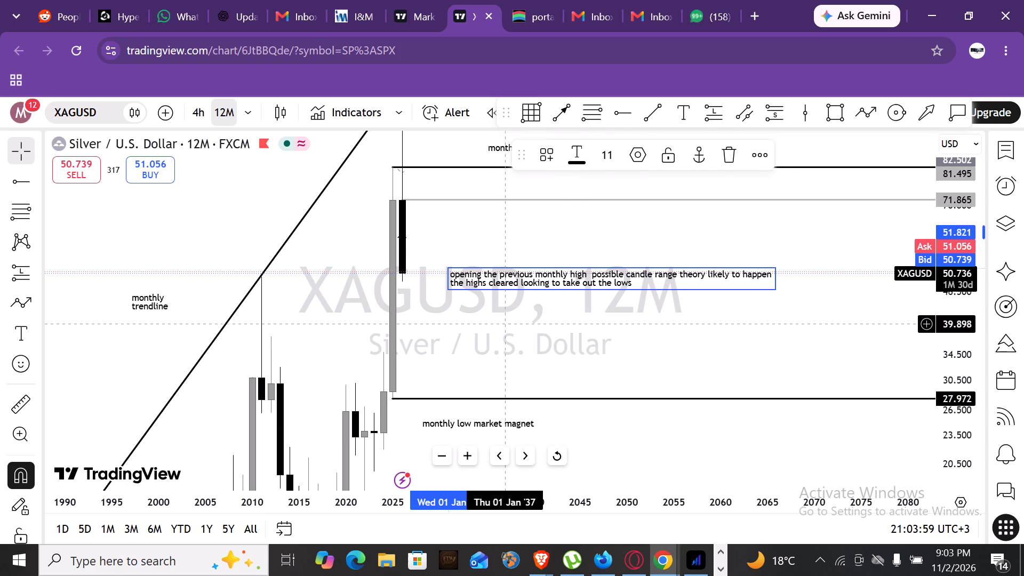
Switch the XAGUSD chart from the 12-month to the 6-month timeframe.
{"action": "scroll", "coordinate": [916, 311], "scroll_direction": "down", "scroll_amount": 8}
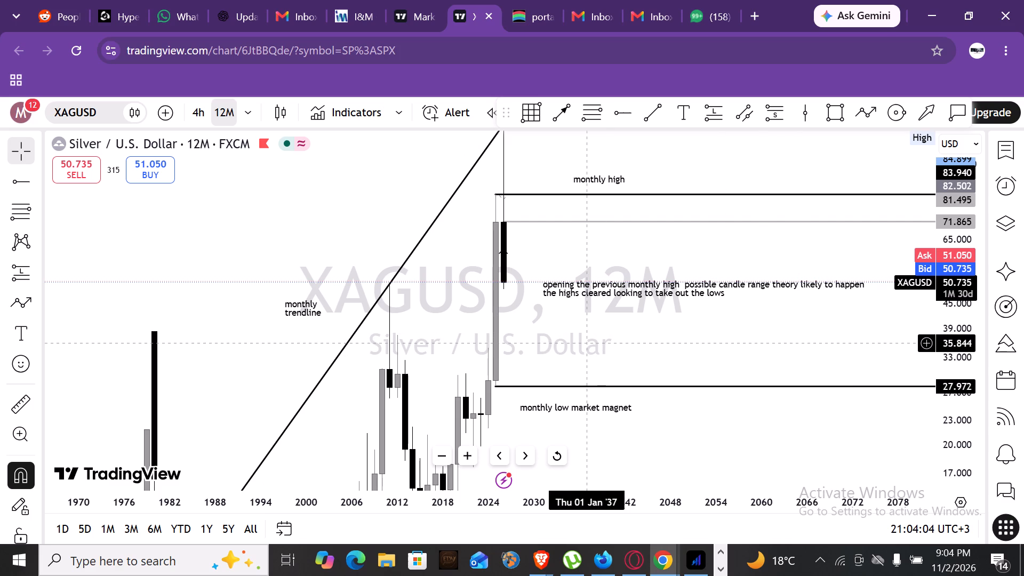
{"action": "left_click", "coordinate": [462, 453]}
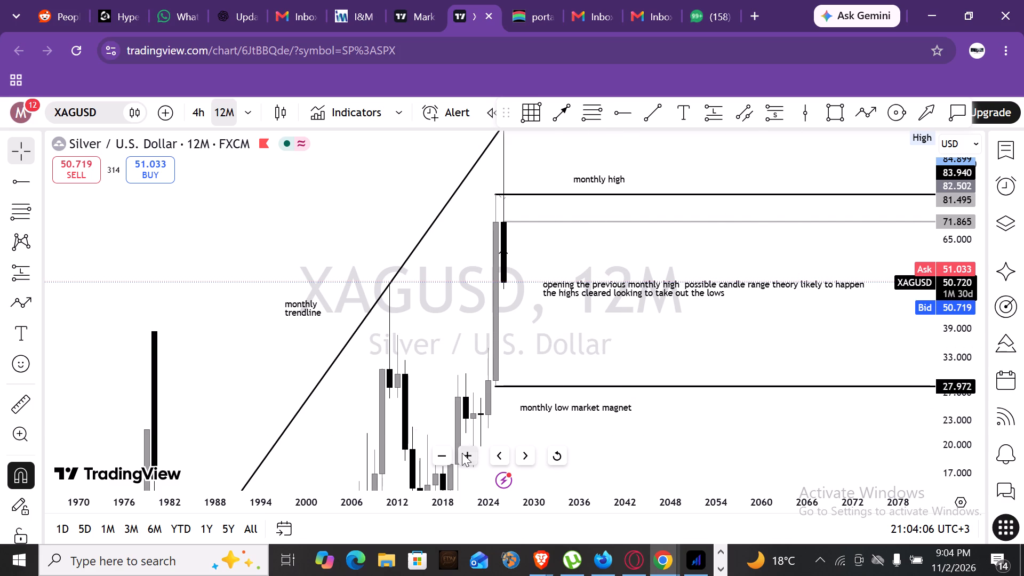
{"action": "left_click", "coordinate": [462, 452]}
{"action": "left_click_drag", "start_coordinate": [383, 356], "coordinate": [682, 381]}
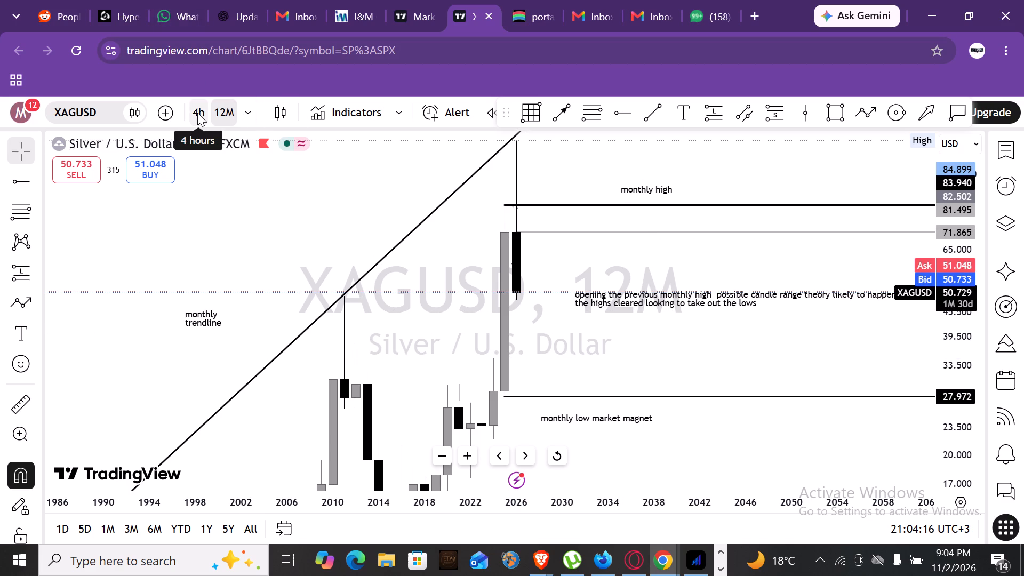
{"action": "left_click", "coordinate": [241, 109]}
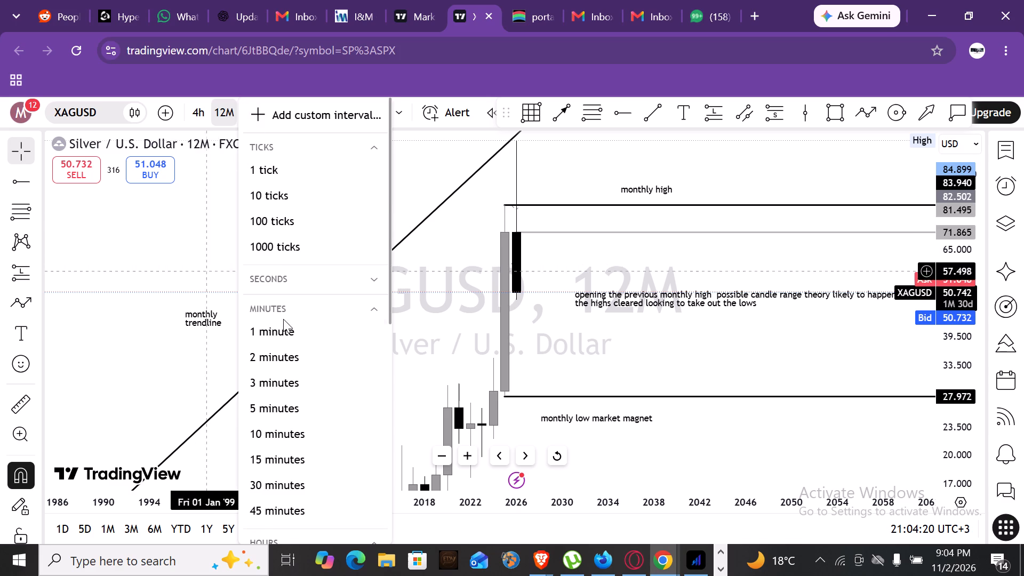
{"action": "scroll", "coordinate": [299, 342], "scroll_direction": "down", "scroll_amount": 9}
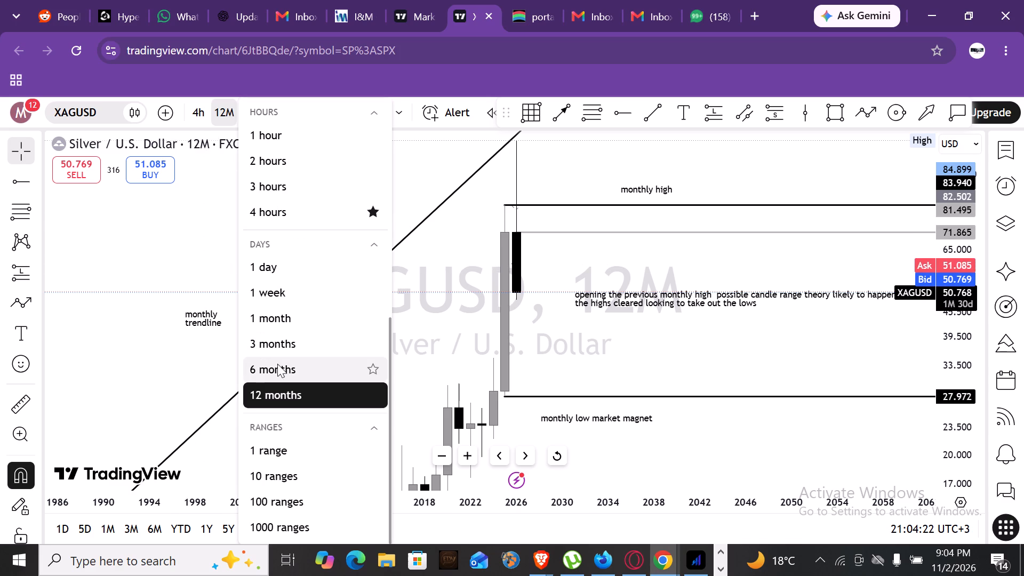
{"action": "left_click", "coordinate": [282, 370]}
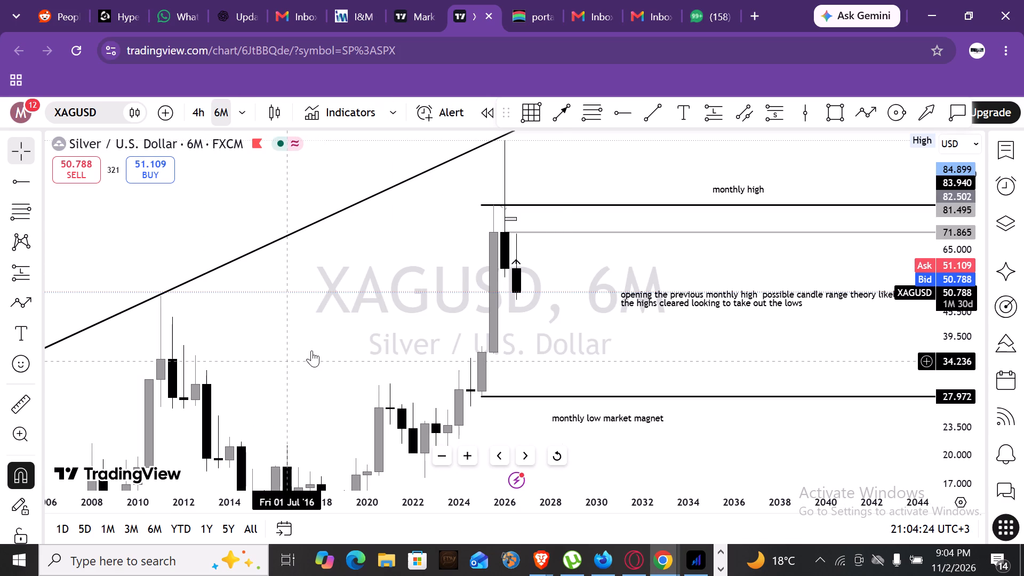
Move the monthly low line up to 35.031, starting at the large bullish 6-month candle of 2025.
{"action": "left_click", "coordinate": [464, 458]}
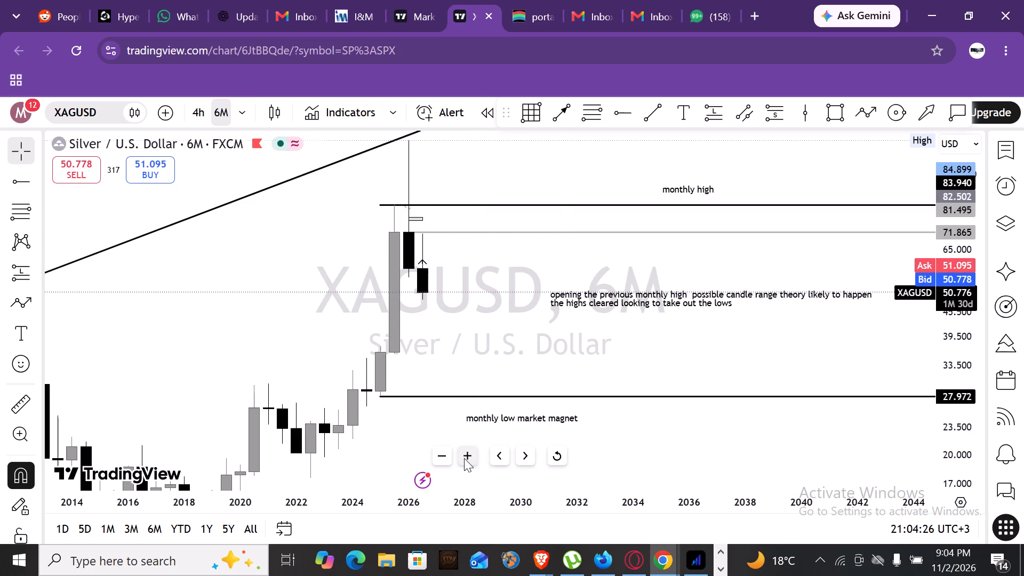
{"action": "left_click", "coordinate": [464, 458]}
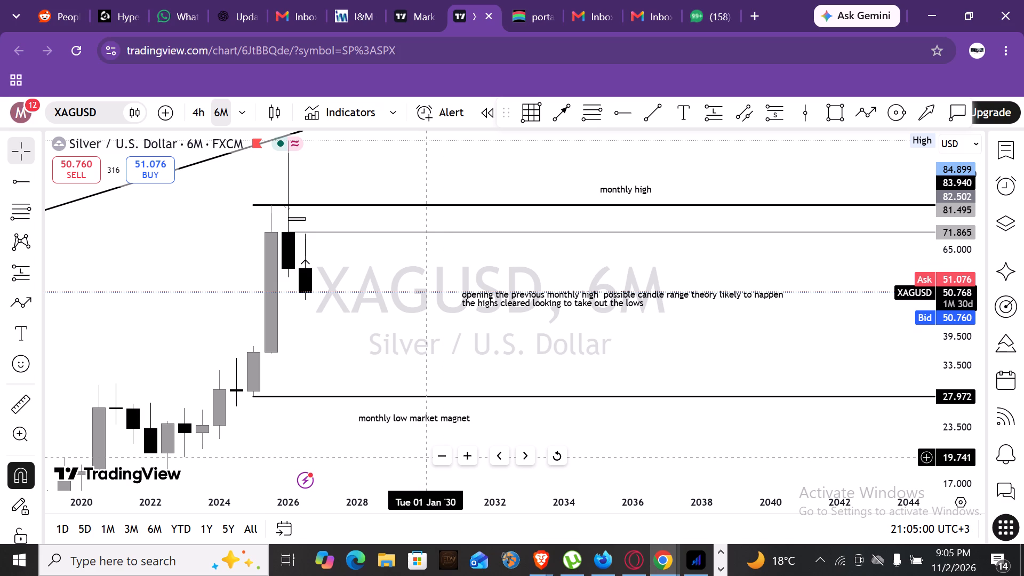
{"action": "left_click", "coordinate": [440, 457]}
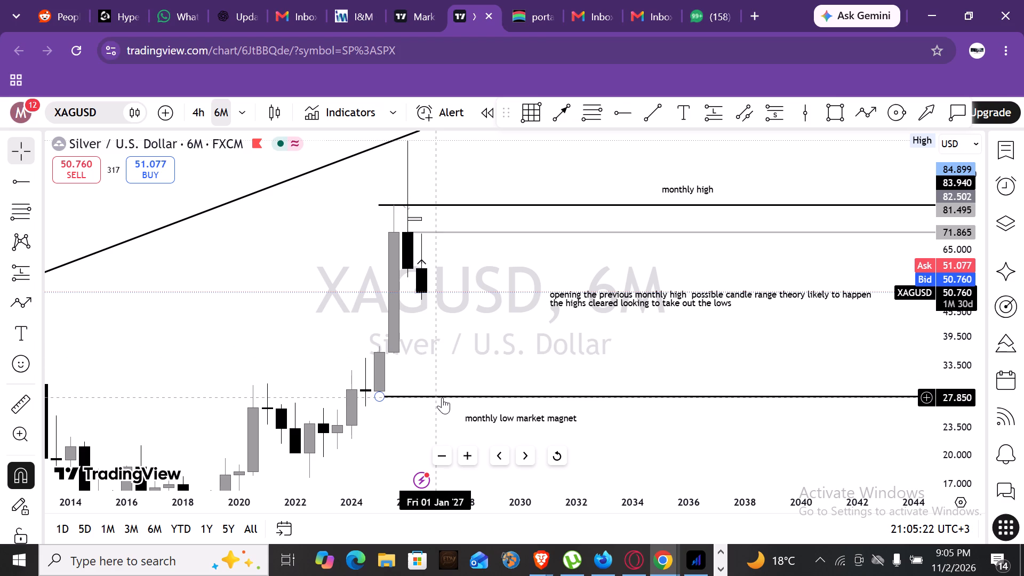
{"action": "left_click_drag", "start_coordinate": [442, 397], "coordinate": [451, 357]}
{"action": "left_click", "coordinate": [446, 378]}
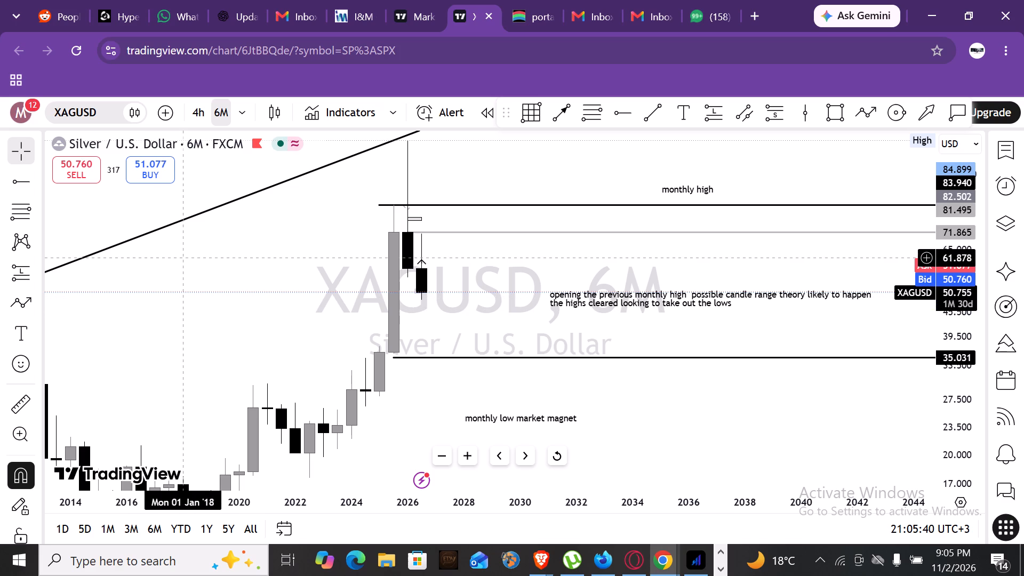
Delete the black monthly high line, the grey line at 71.865 and the "monthly high" label.
{"action": "left_click_drag", "start_coordinate": [260, 269], "coordinate": [204, 317]}
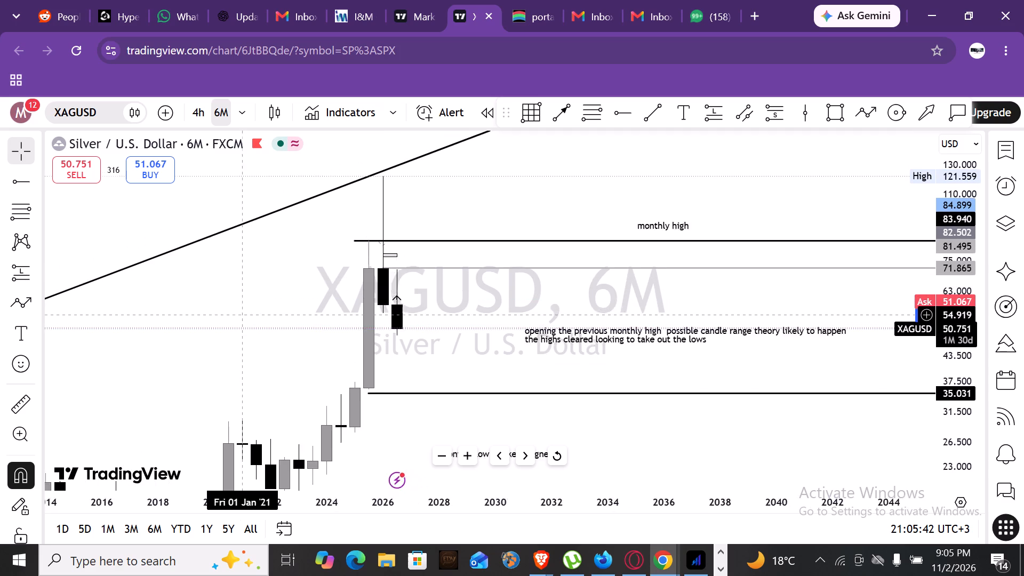
{"action": "left_click_drag", "start_coordinate": [204, 317], "coordinate": [199, 317]}
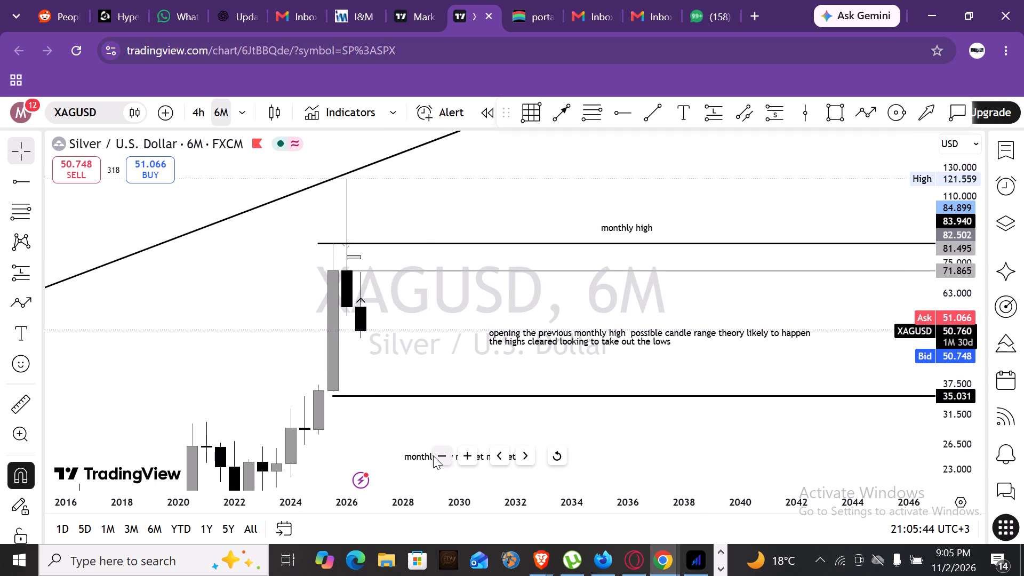
{"action": "left_click", "coordinate": [433, 455]}
{"action": "left_click_drag", "start_coordinate": [357, 369], "coordinate": [340, 375]}
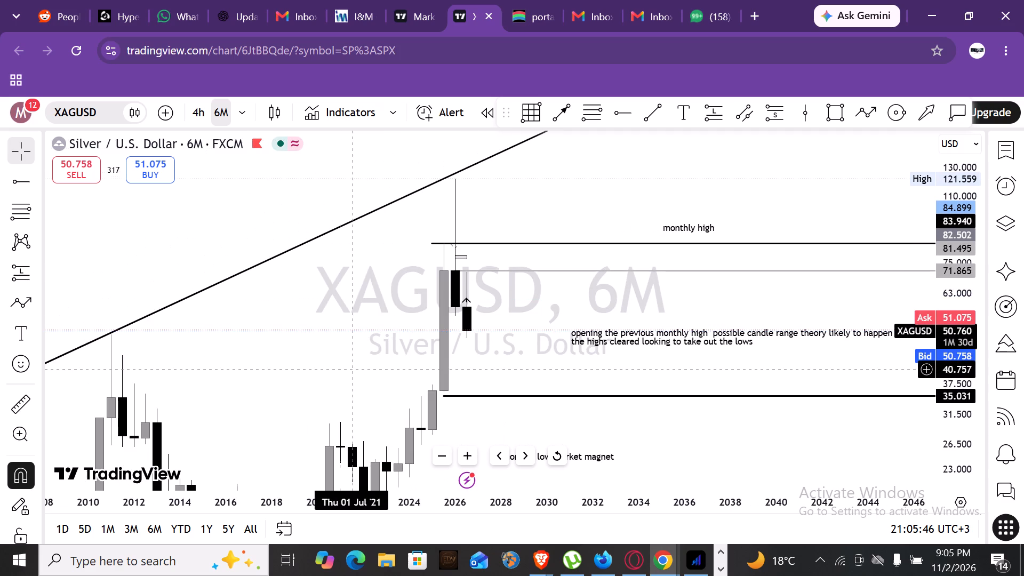
{"action": "left_click_drag", "start_coordinate": [340, 375], "coordinate": [289, 394]}
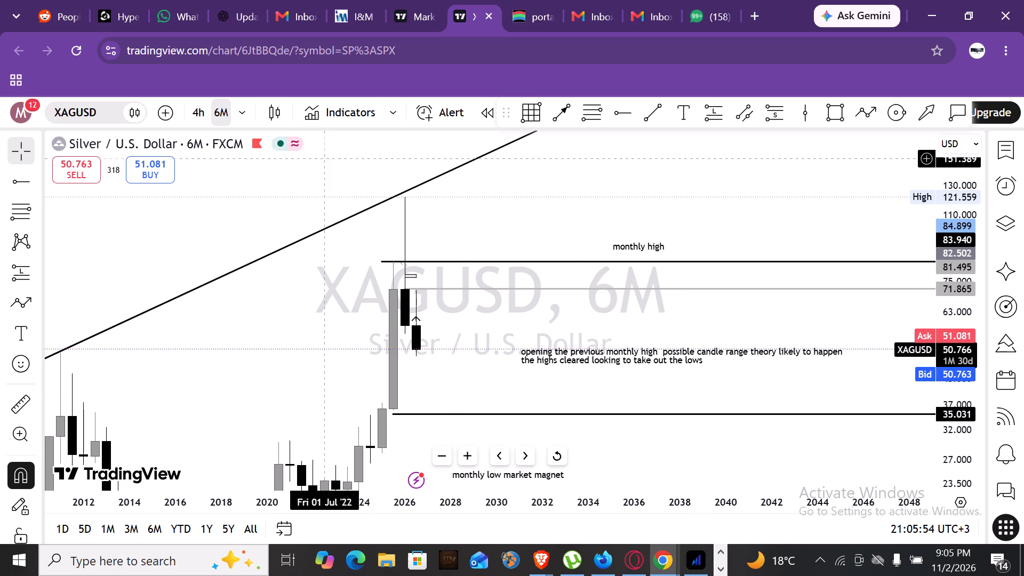
{"action": "left_click", "coordinate": [500, 260]}
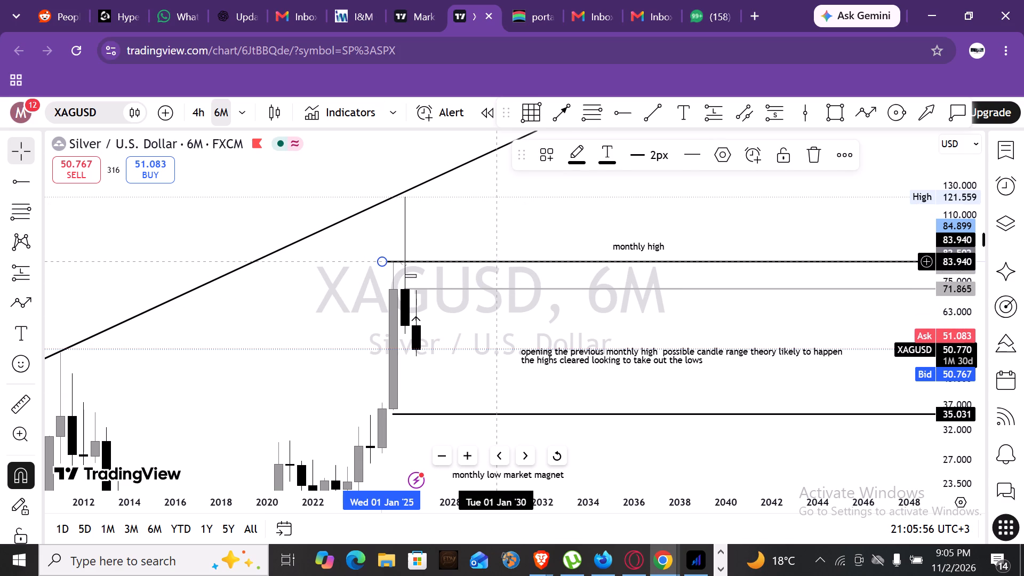
{"action": "left_click", "coordinate": [809, 161]}
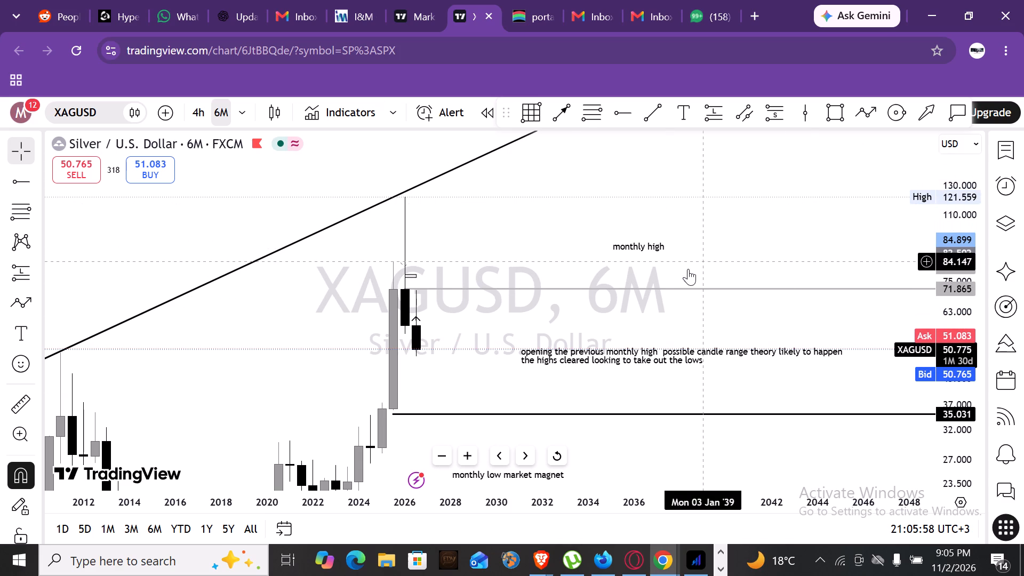
{"action": "left_click", "coordinate": [665, 286]}
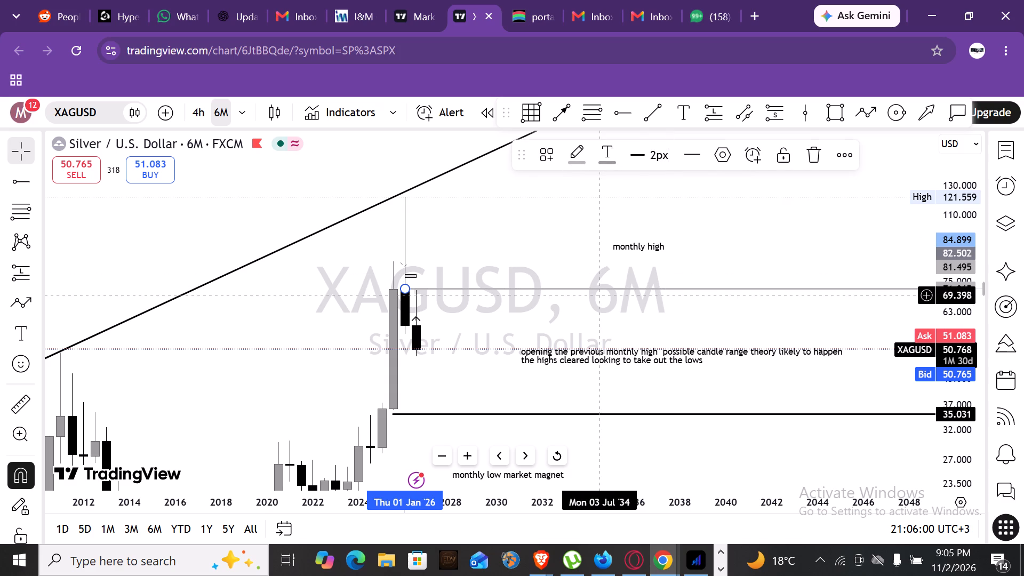
{"action": "left_click", "coordinate": [814, 162]}
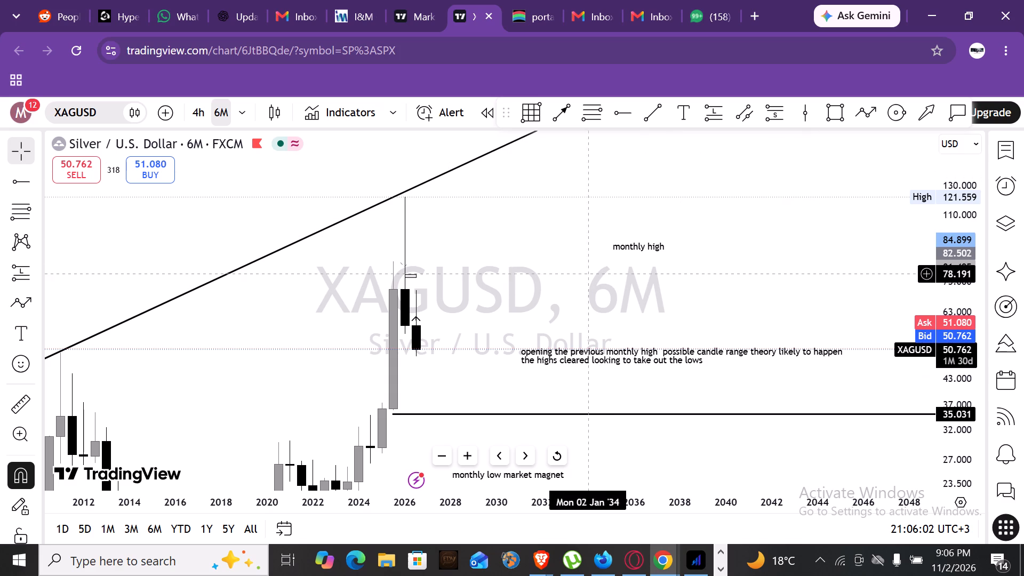
{"action": "left_click", "coordinate": [636, 247]}
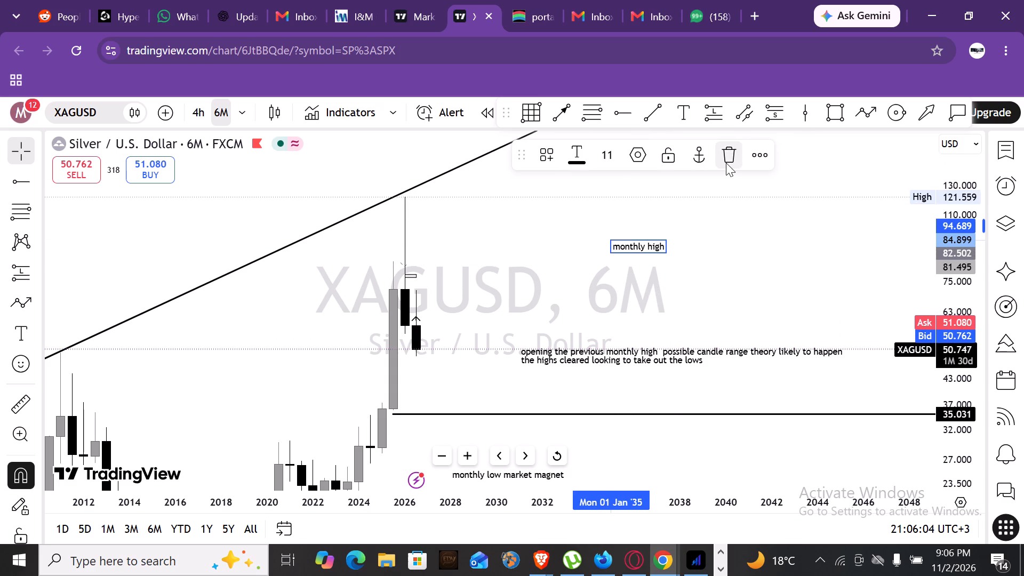
{"action": "left_click", "coordinate": [726, 162]}
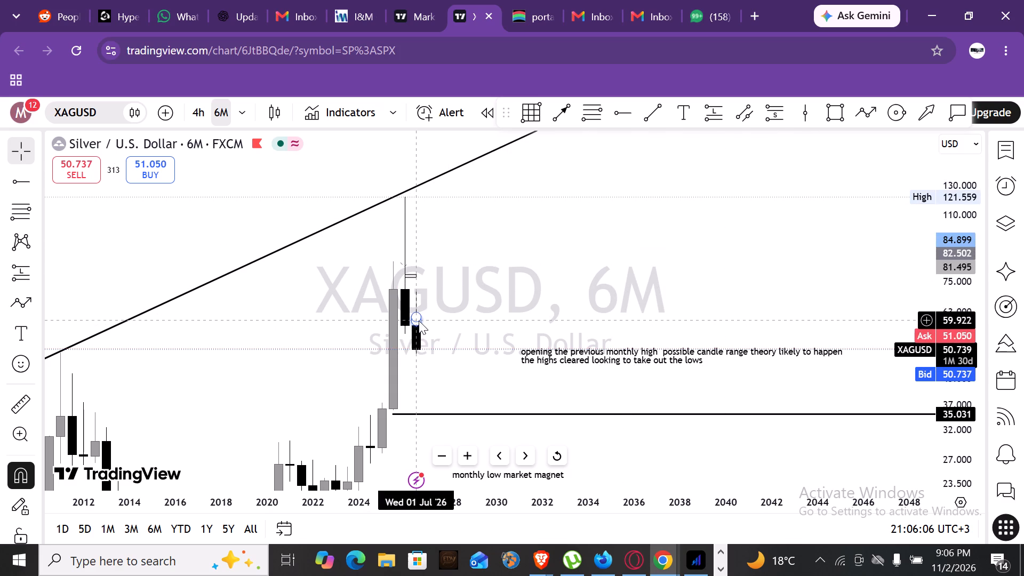
Delete the small arrow and the small rectangle drawn beside the latest 6-month candles.
{"action": "left_click", "coordinate": [419, 321]}
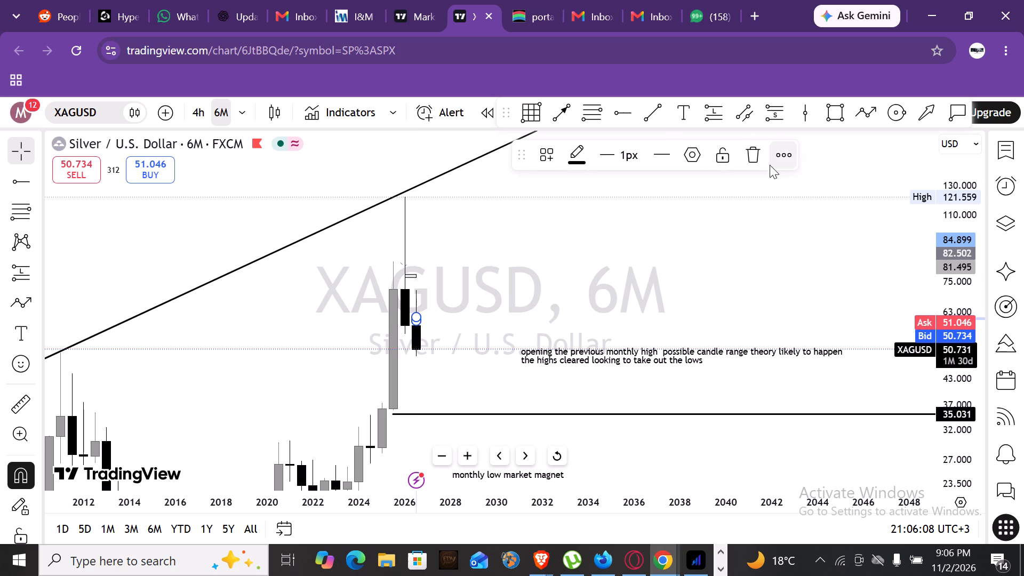
{"action": "left_click", "coordinate": [754, 166]}
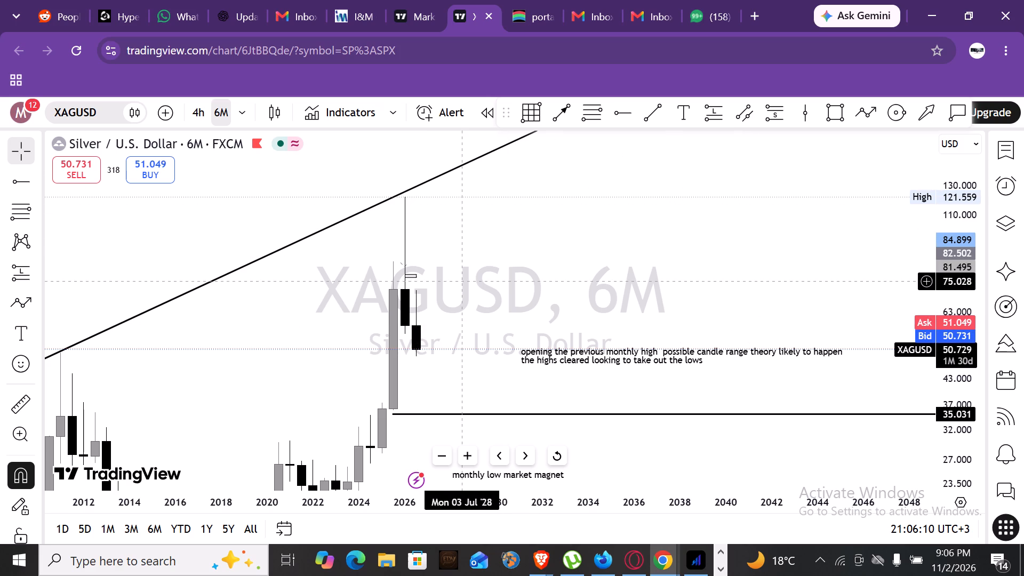
{"action": "left_click", "coordinate": [414, 282]}
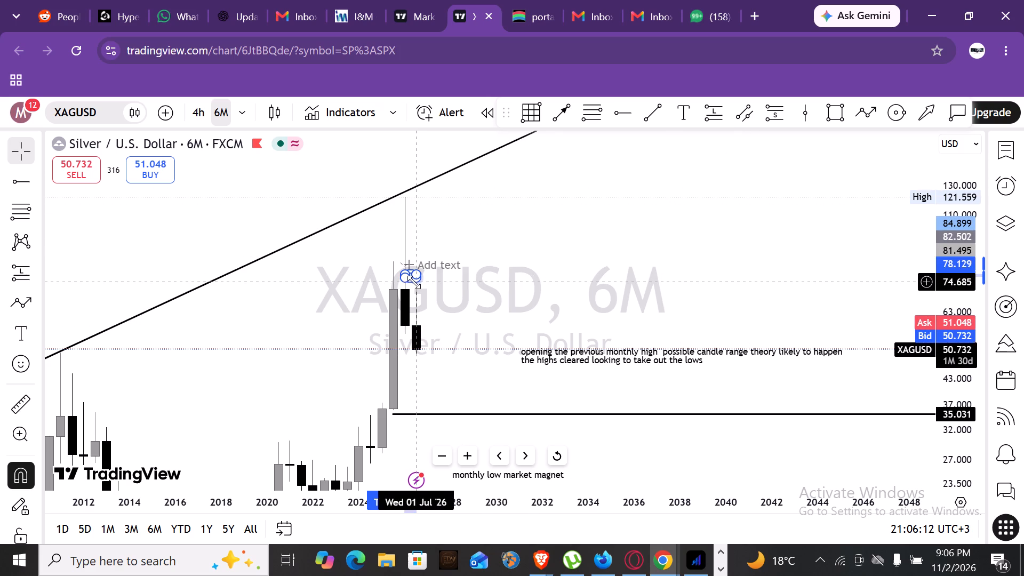
{"action": "left_click", "coordinate": [838, 154]}
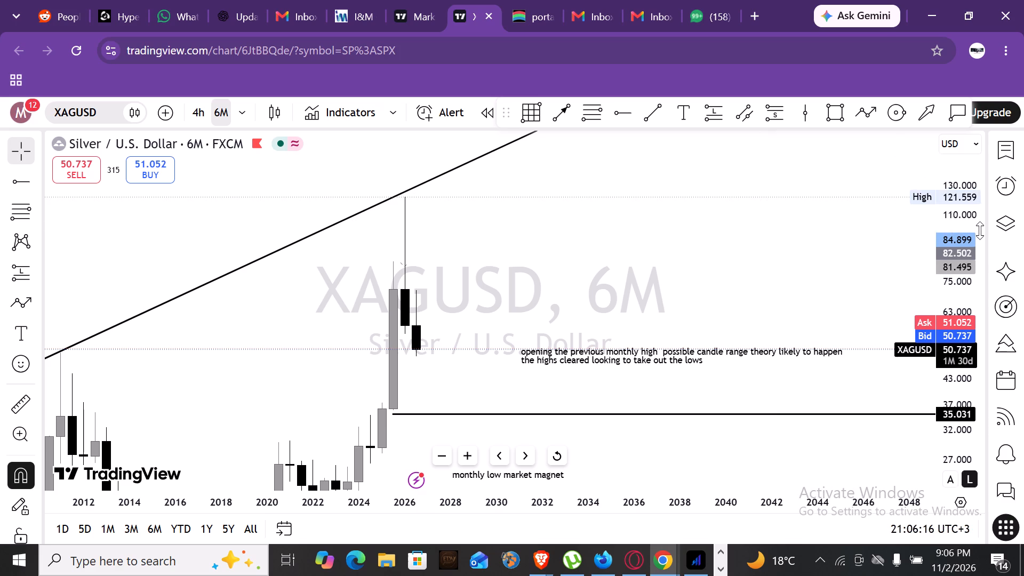
Draw a Fibonacci retracement on the January 2026 6-month candle, from its low at 55.423 to its high at 122.674.
{"action": "scroll", "coordinate": [980, 230], "scroll_direction": "down", "scroll_amount": 3}
{"action": "left_click_drag", "start_coordinate": [694, 200], "coordinate": [695, 234]}
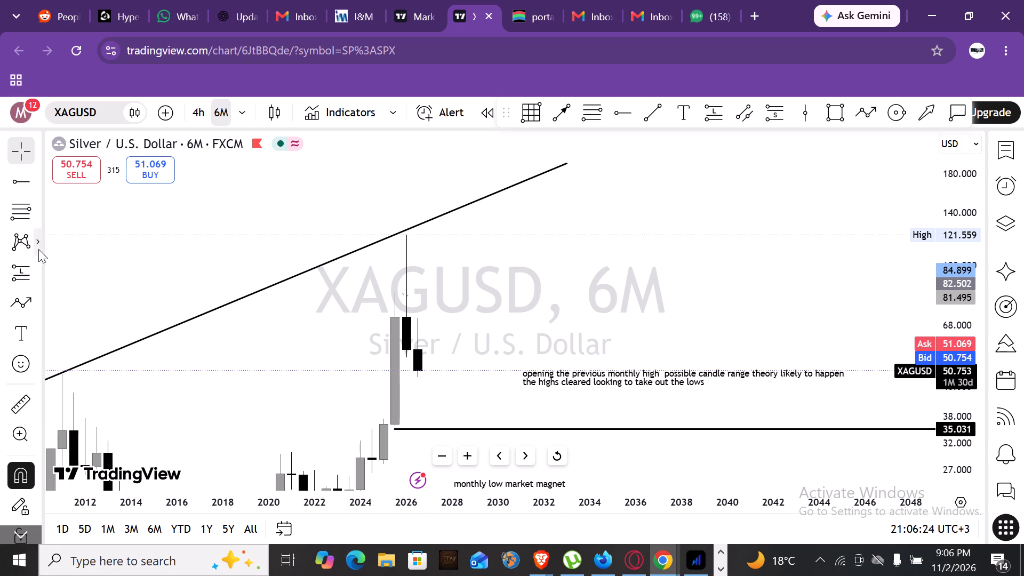
{"action": "left_click", "coordinate": [590, 114]}
{"action": "left_click_drag", "start_coordinate": [422, 316], "coordinate": [422, 348]}
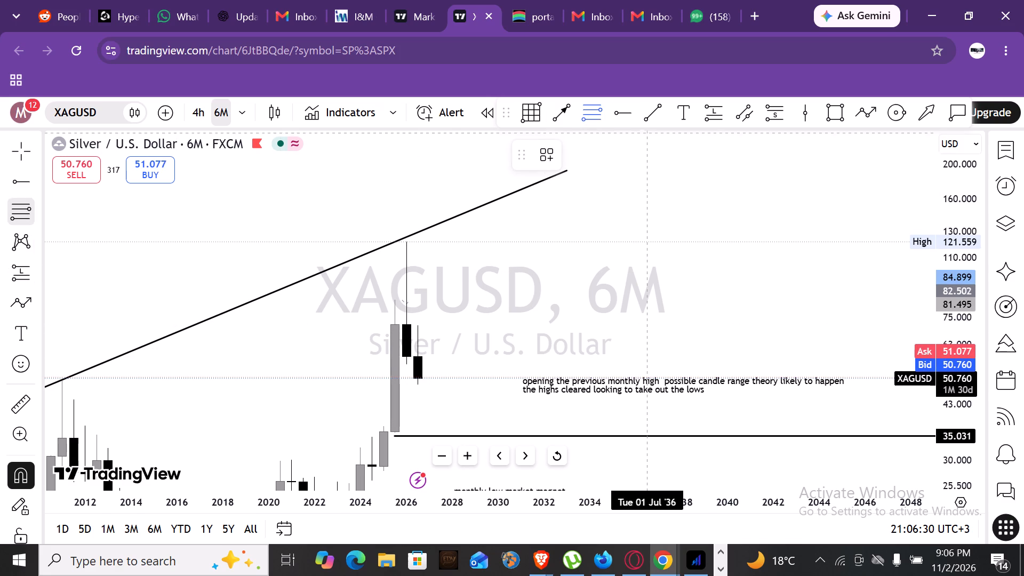
{"action": "left_click", "coordinate": [405, 362]}
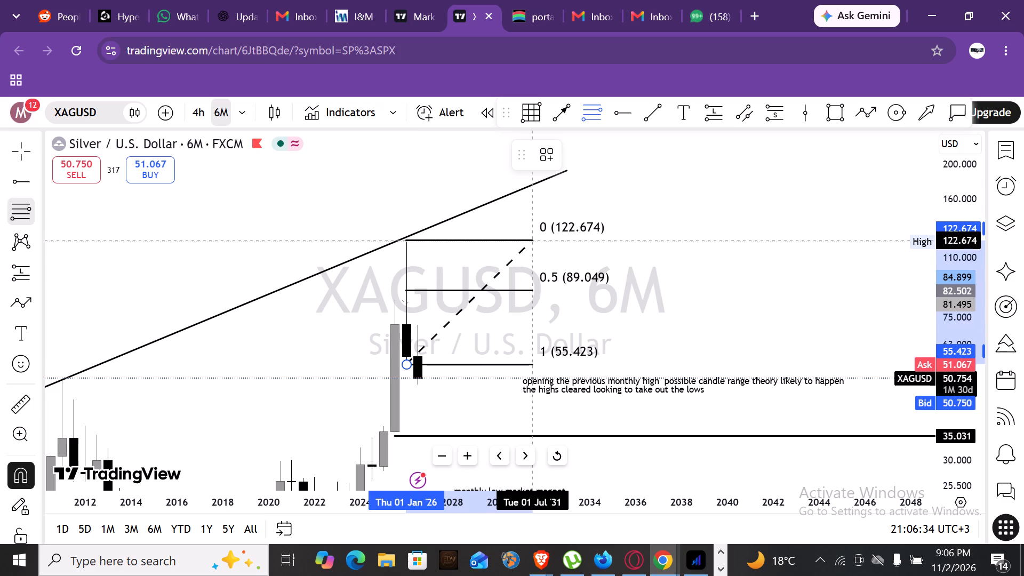
{"action": "left_click", "coordinate": [533, 240]}
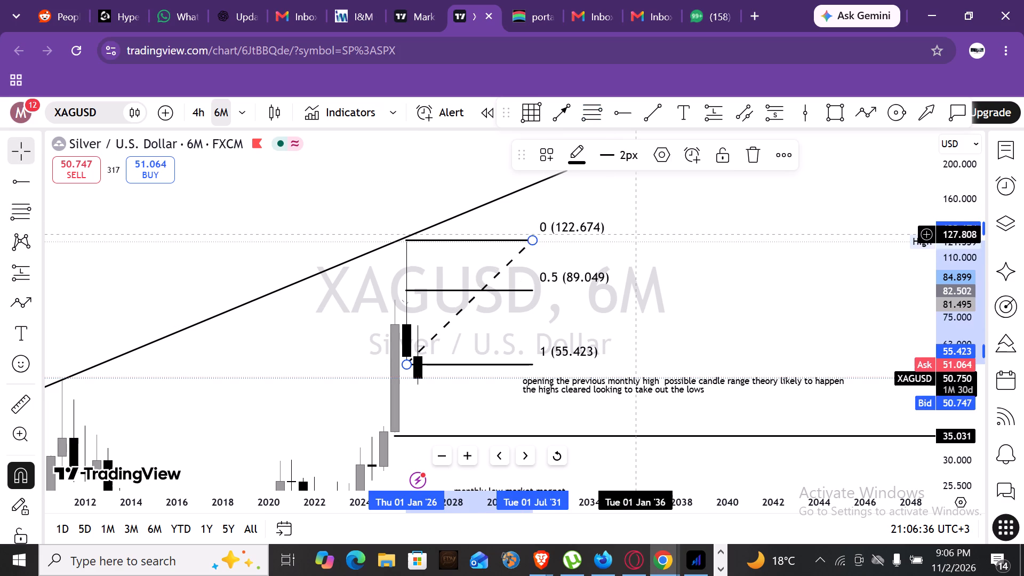
{"action": "left_click", "coordinate": [635, 234]}
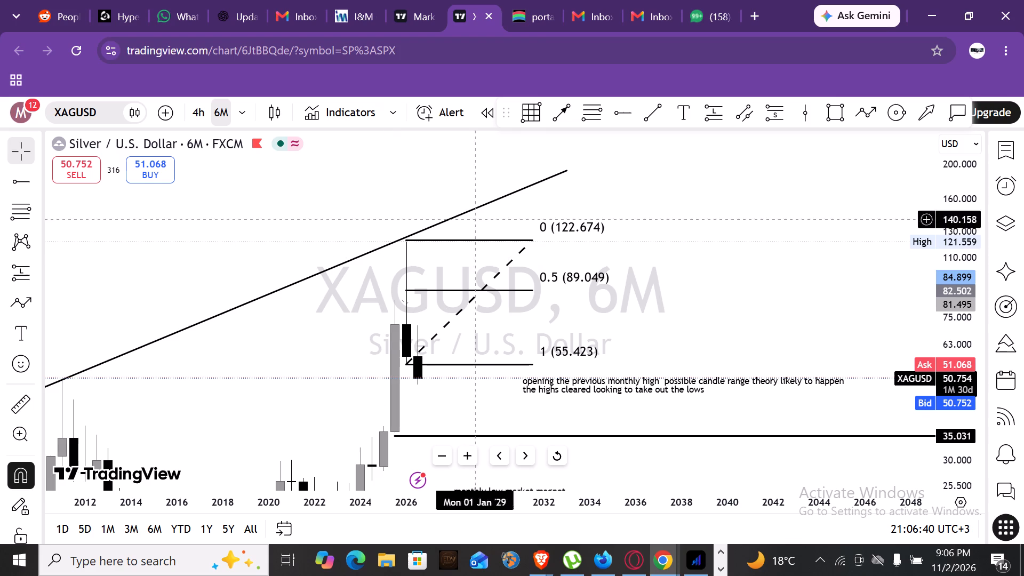
Add a horizontal ray starting at the January 2026 candle and place it on the 0.5 retracement level, at about 88.826.
{"action": "left_click", "coordinate": [617, 113]}
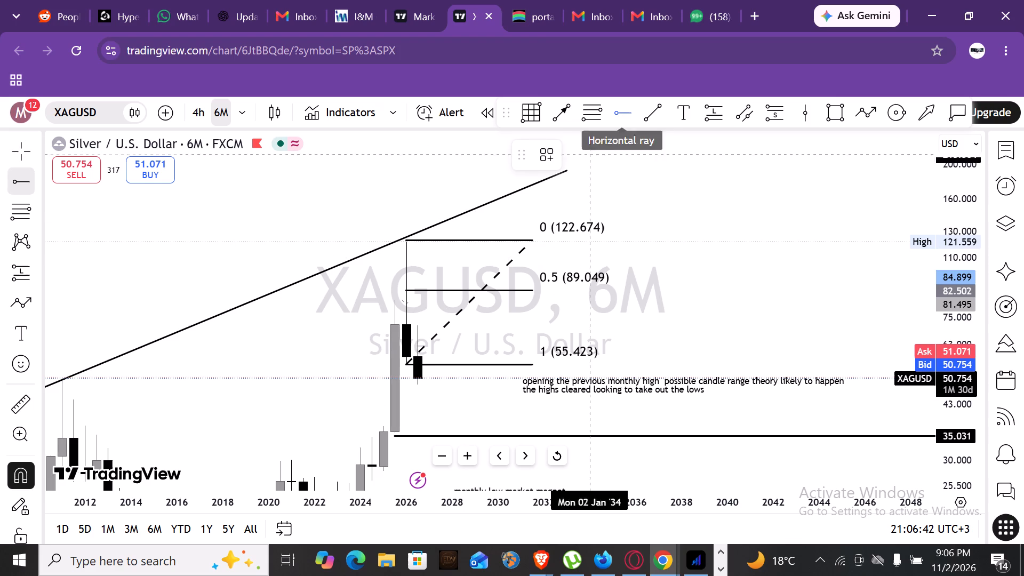
{"action": "left_click", "coordinate": [409, 290]}
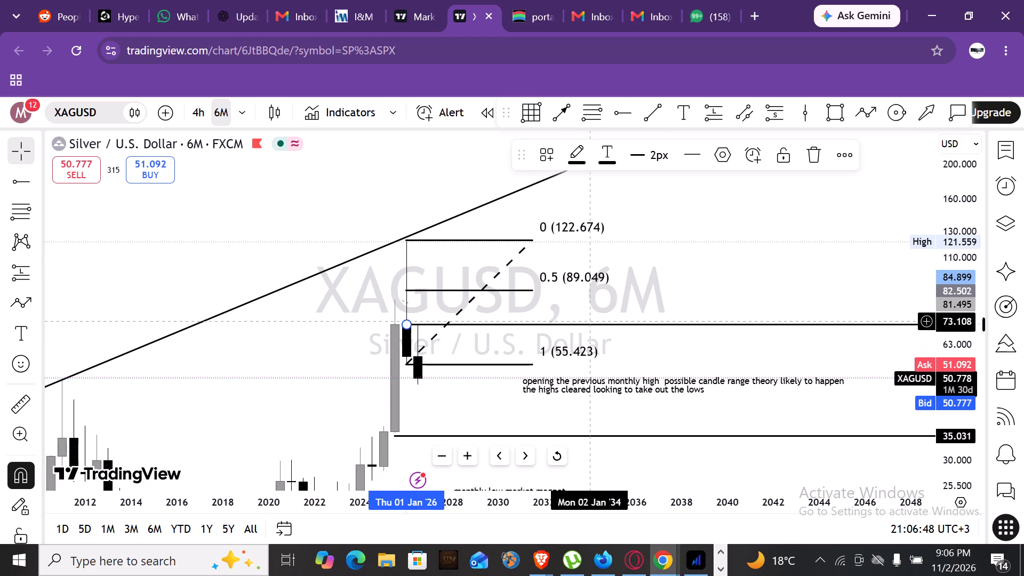
{"action": "left_click_drag", "start_coordinate": [591, 321], "coordinate": [592, 294]}
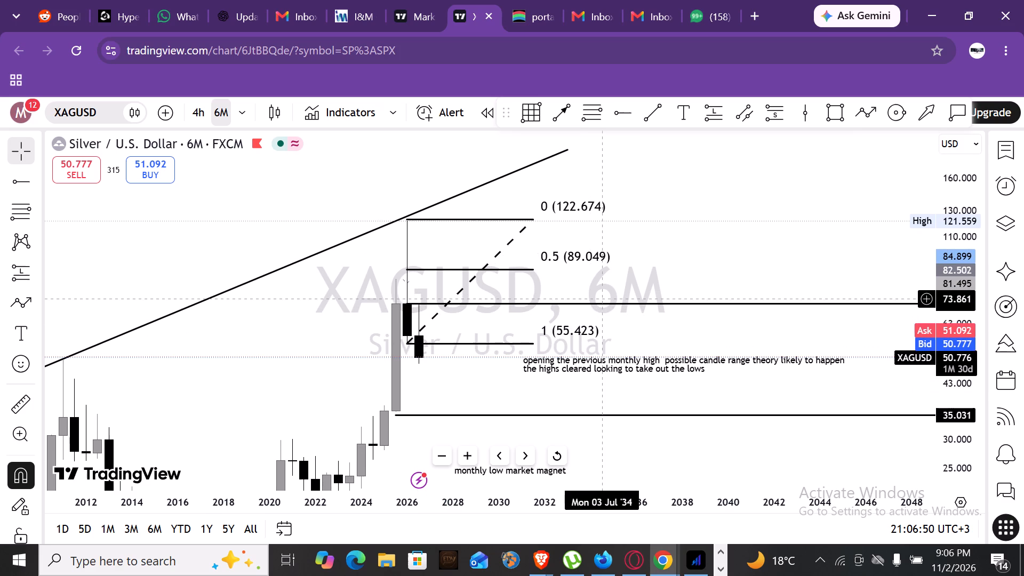
{"action": "left_click_drag", "start_coordinate": [600, 303], "coordinate": [601, 270]}
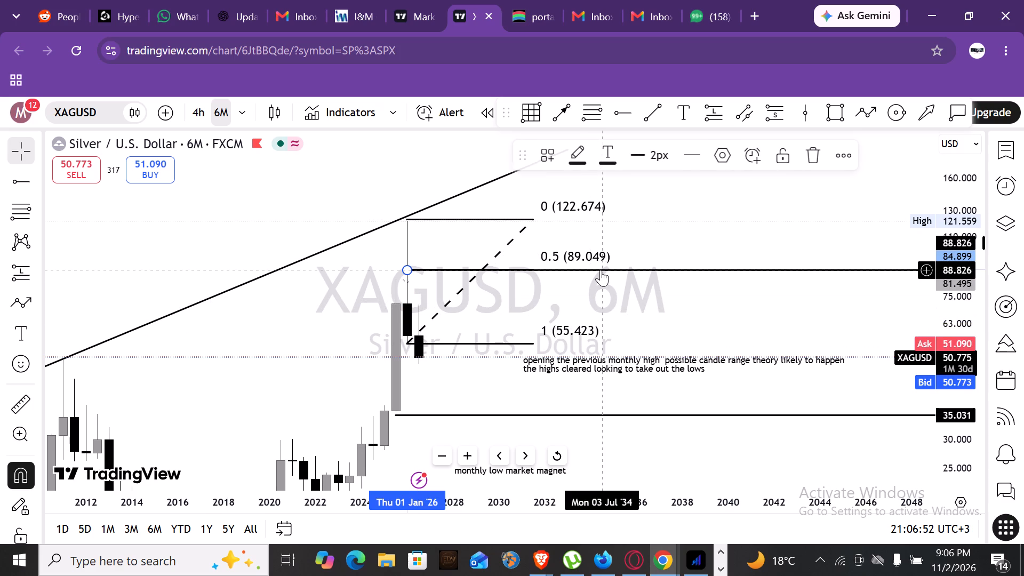
{"action": "left_click", "coordinate": [697, 223]}
Delete the Fibonacci retracement drawn on the January 2026 candle.
{"action": "left_click", "coordinate": [530, 216]}
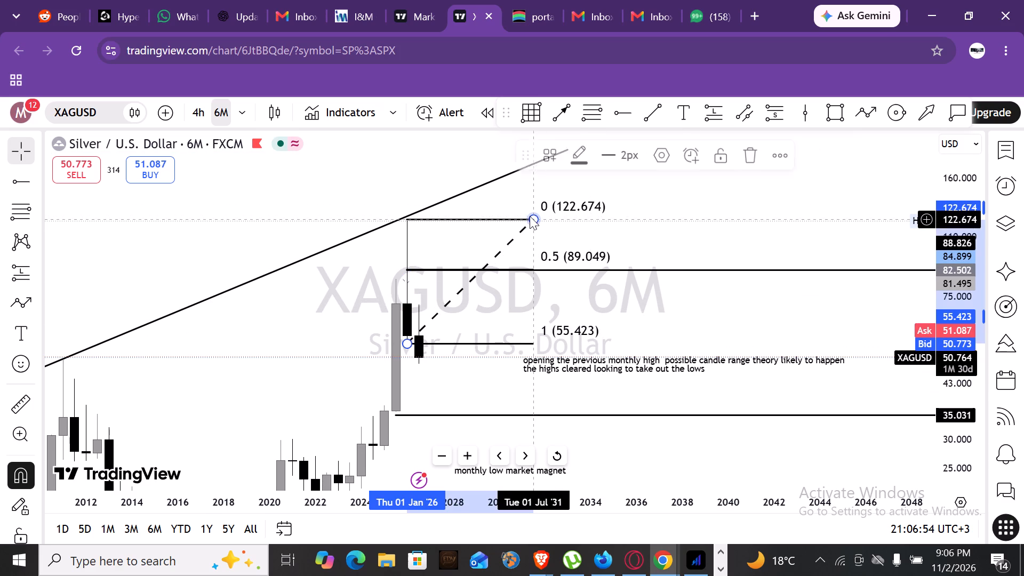
{"action": "left_click", "coordinate": [747, 163]}
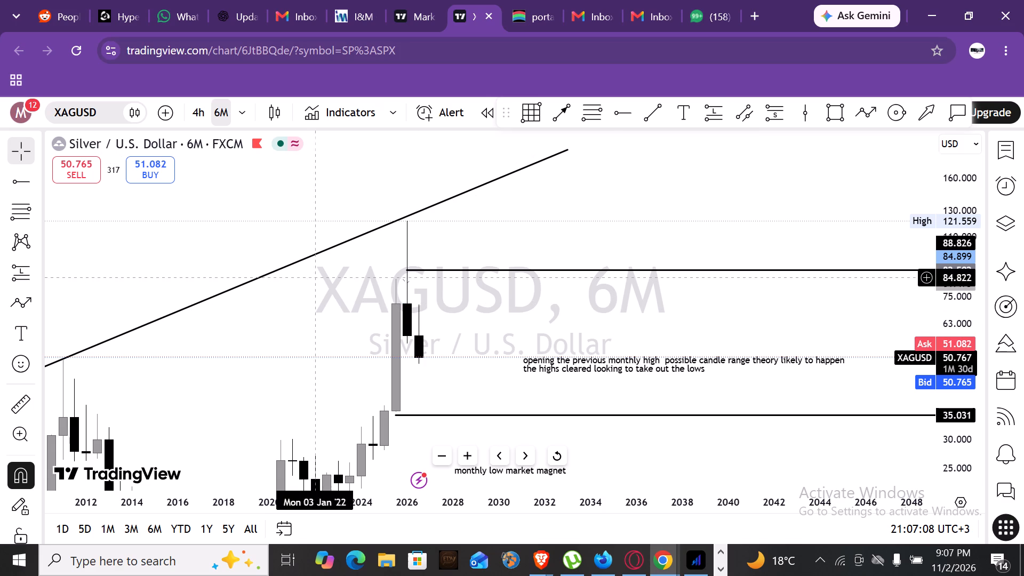
Delete the text note about opening the previous monthly high and possible candle range theory.
{"action": "left_click_drag", "start_coordinate": [201, 355], "coordinate": [201, 355]}
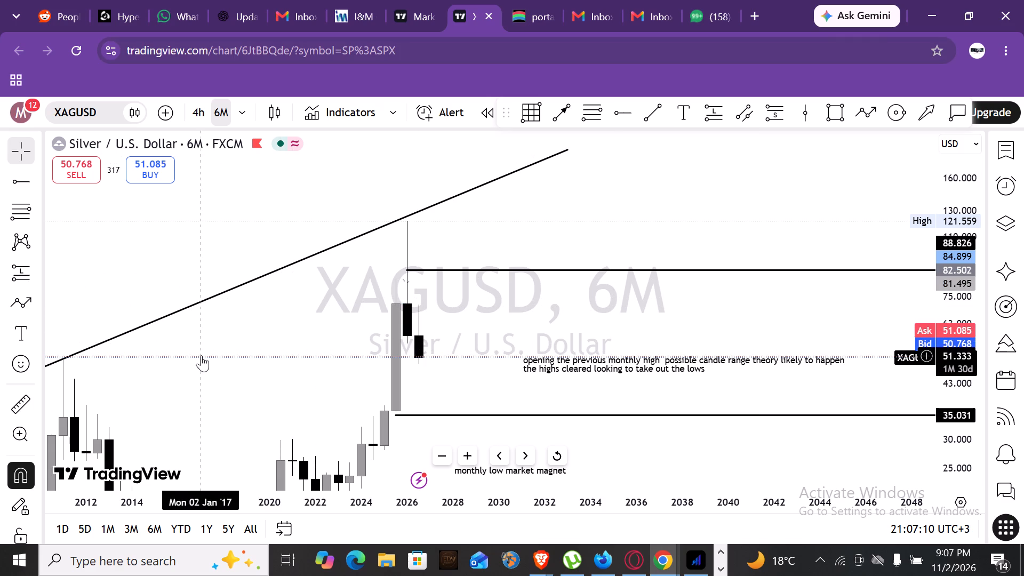
{"action": "left_click_drag", "start_coordinate": [201, 355], "coordinate": [212, 307]}
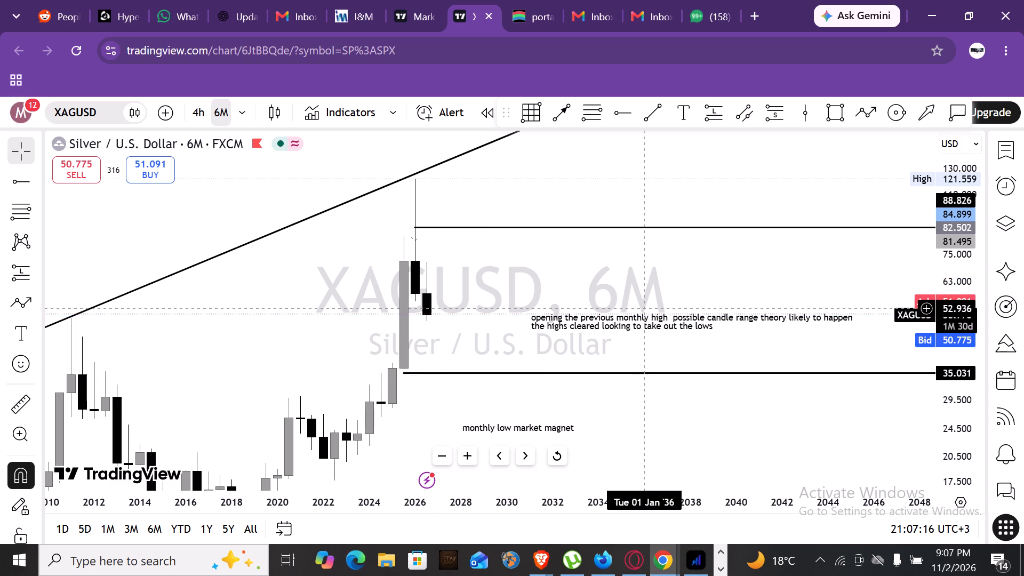
{"action": "left_click", "coordinate": [636, 333]}
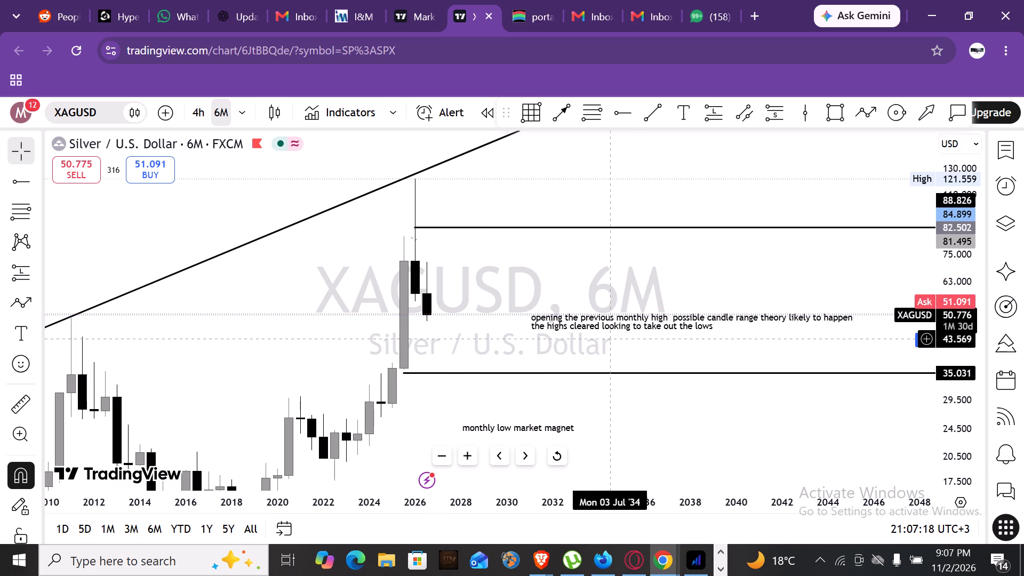
{"action": "left_click", "coordinate": [599, 326]}
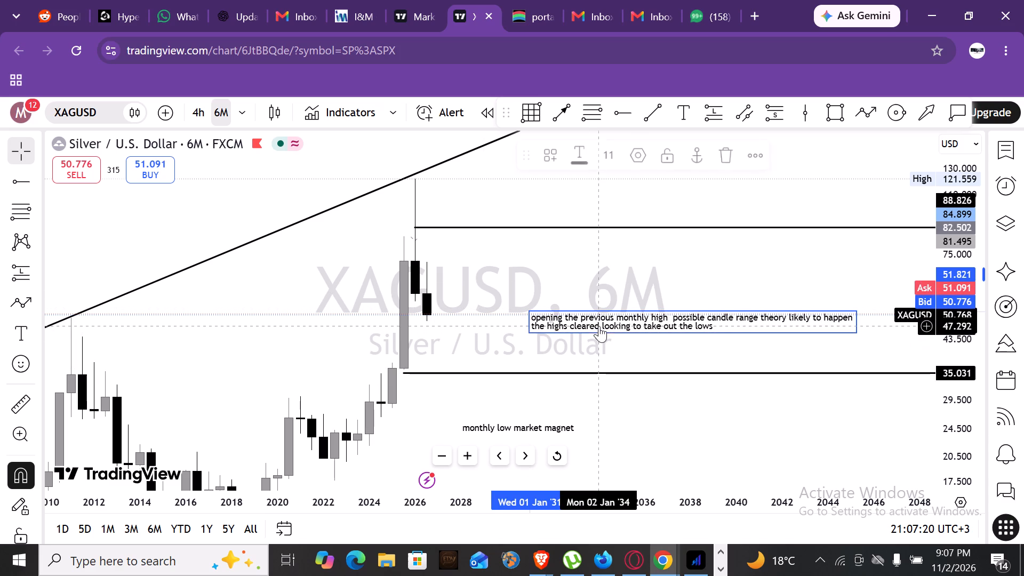
{"action": "left_click", "coordinate": [727, 162]}
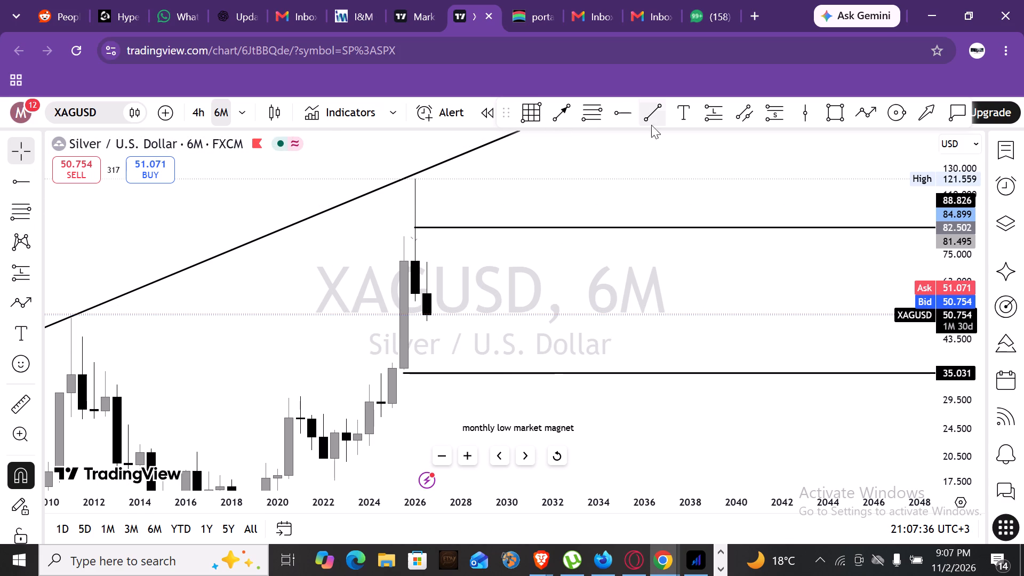
Add the text label "low of the 6hours" just below the 35.031 line.
{"action": "left_click", "coordinate": [674, 114]}
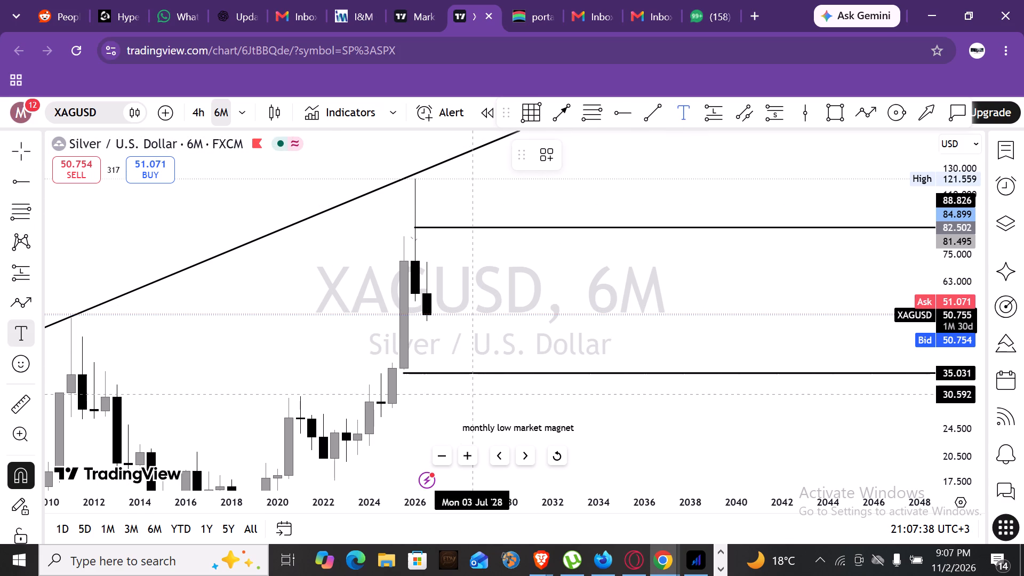
{"action": "left_click", "coordinate": [465, 385]}
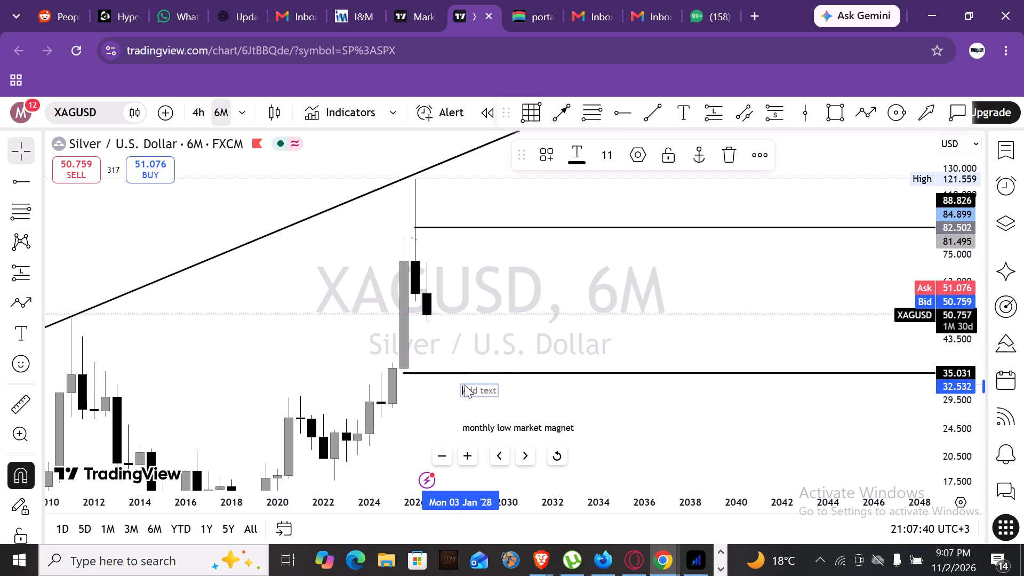
{"action": "type", "text": "low"}
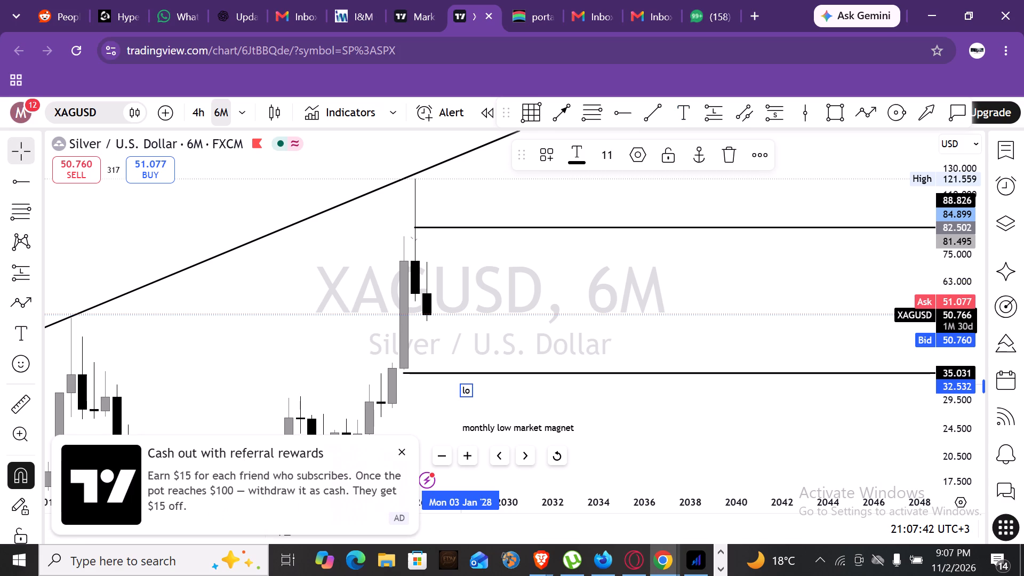
{"action": "key", "text": "space"}
{"action": "key", "text": "space"}
{"action": "type", "text": "of"}
{"action": "key", "text": "space"}
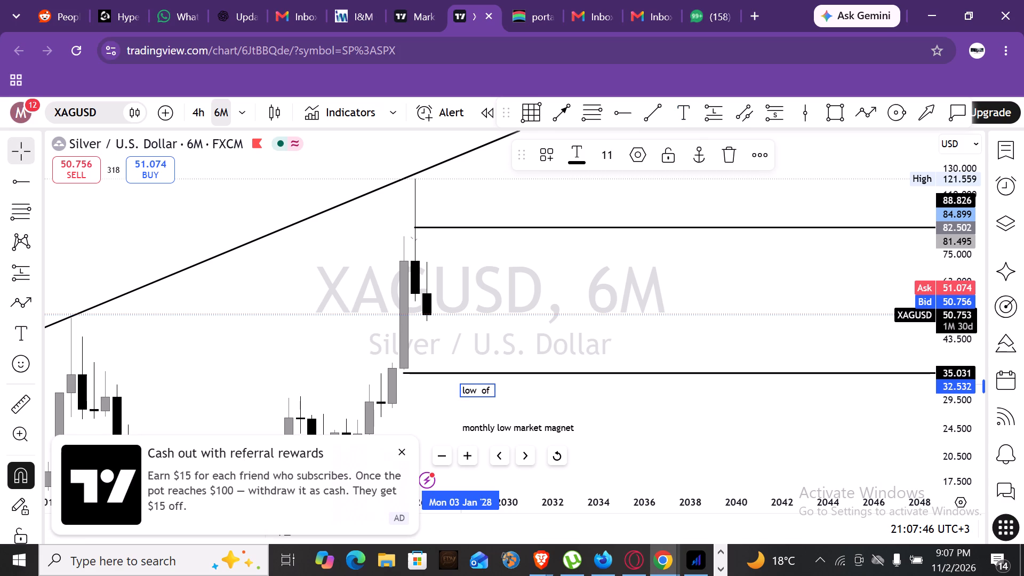
{"action": "type", "text": "the"}
{"action": "key", "text": "space"}
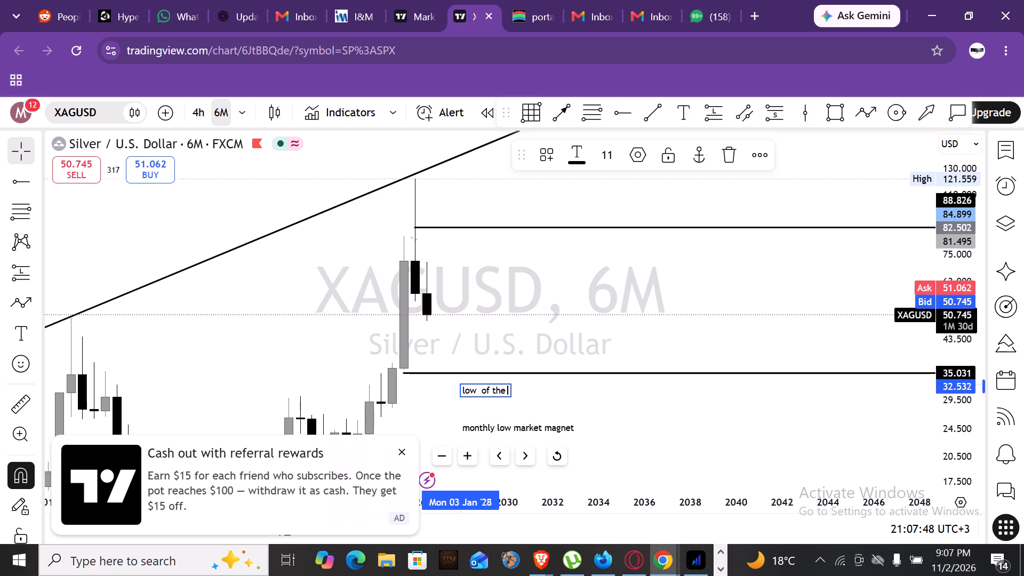
{"action": "type", "text": "6hours"}
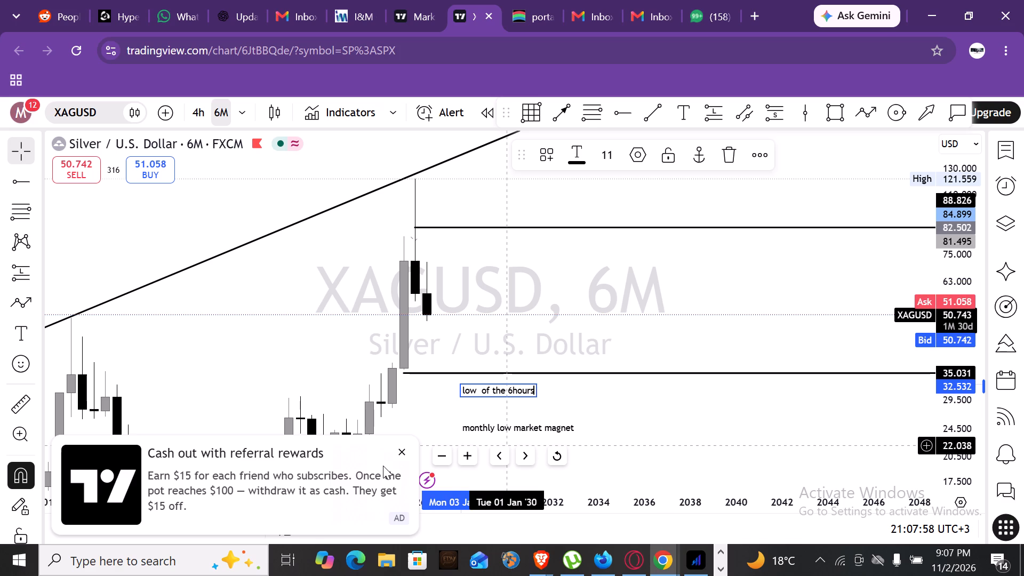
{"action": "left_click", "coordinate": [398, 451]}
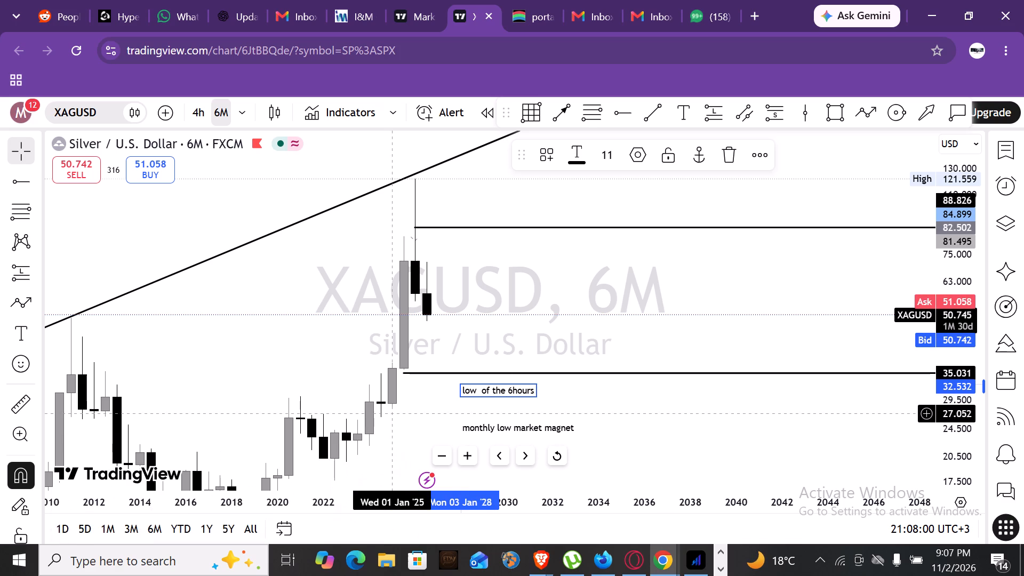
{"action": "left_click_drag", "start_coordinate": [385, 412], "coordinate": [373, 346]}
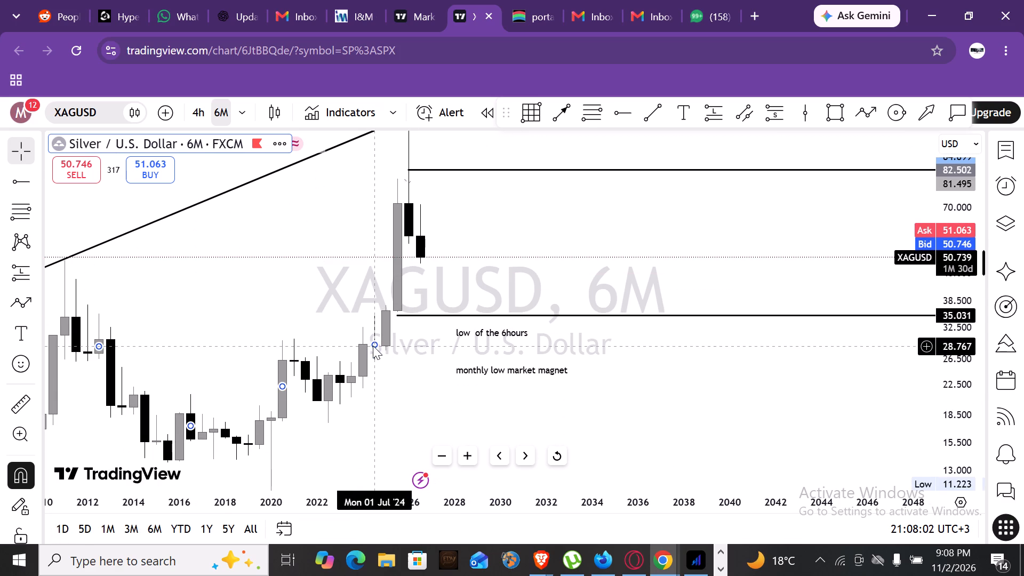
Add the text label "midpoint of the 6 month candle" just above the 88.826 line.
{"action": "scroll", "coordinate": [1013, 132], "scroll_direction": "down", "scroll_amount": 1}
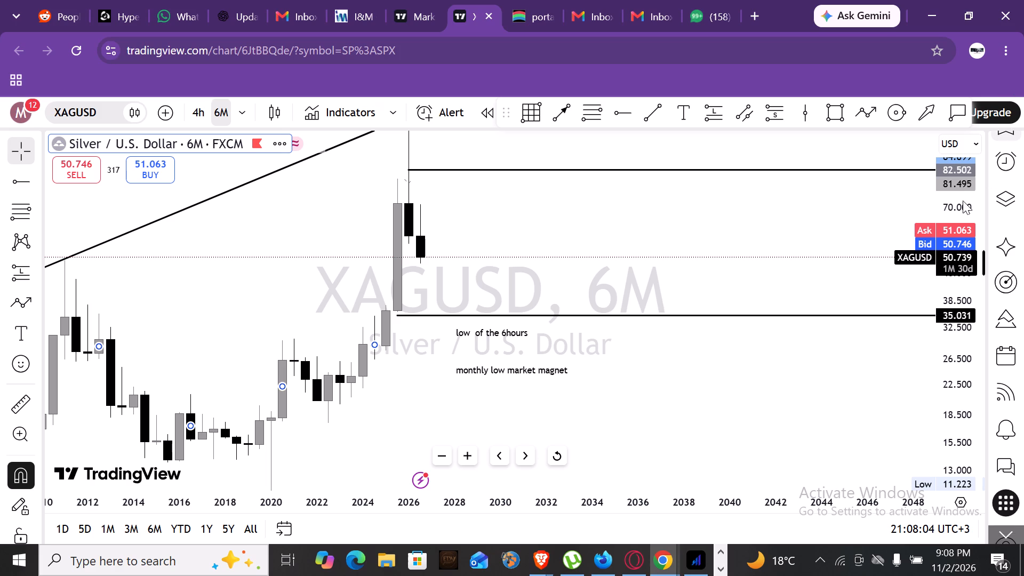
{"action": "scroll", "coordinate": [959, 204], "scroll_direction": "down", "scroll_amount": 18}
{"action": "left_click_drag", "start_coordinate": [354, 256], "coordinate": [310, 262]}
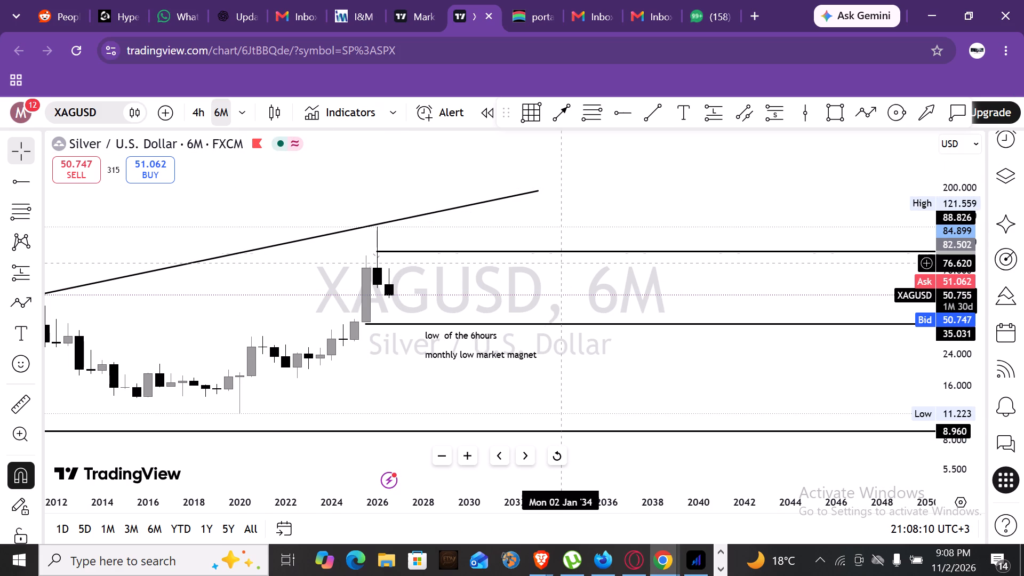
{"action": "scroll", "coordinate": [956, 319], "scroll_direction": "up", "scroll_amount": 12}
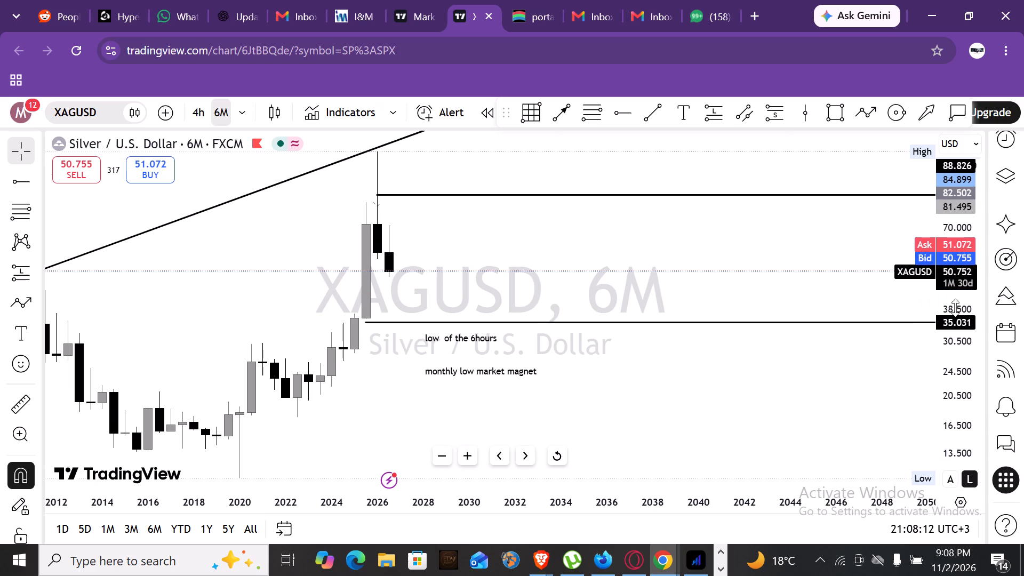
{"action": "left_click_drag", "start_coordinate": [269, 217], "coordinate": [271, 254]}
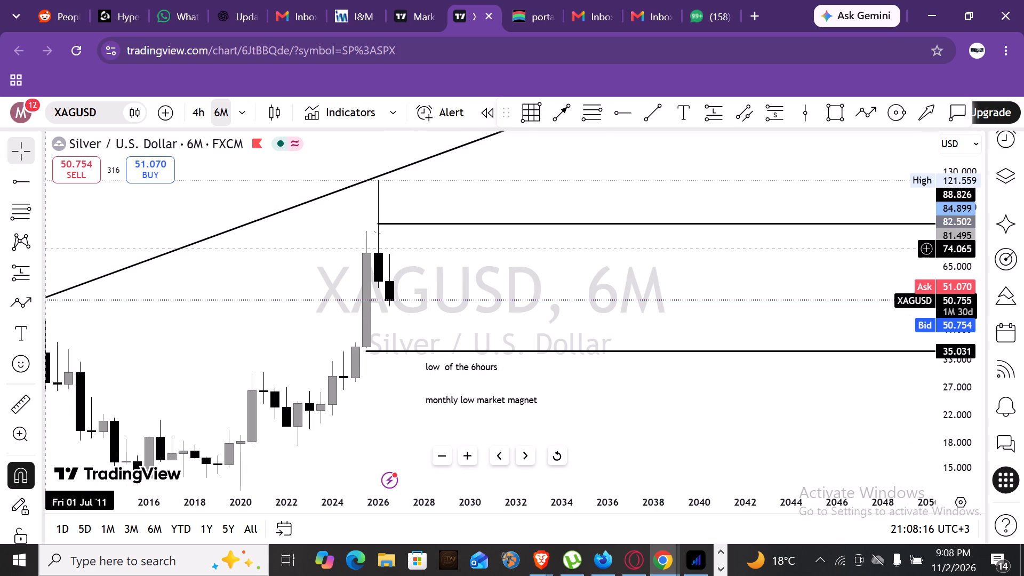
{"action": "left_click", "coordinate": [689, 110]}
{"action": "left_click", "coordinate": [586, 212]}
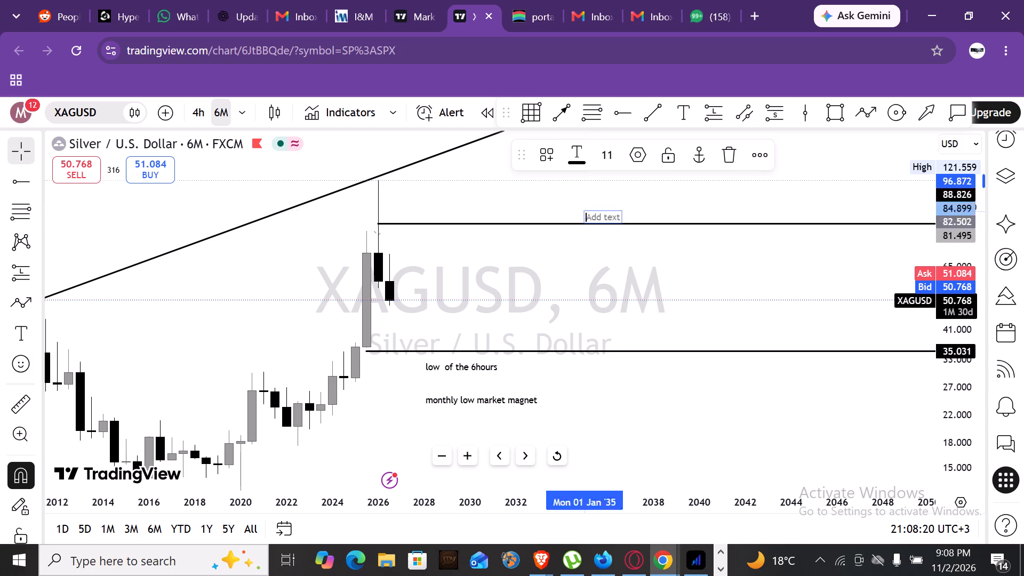
{"action": "type", "text": "fib"}
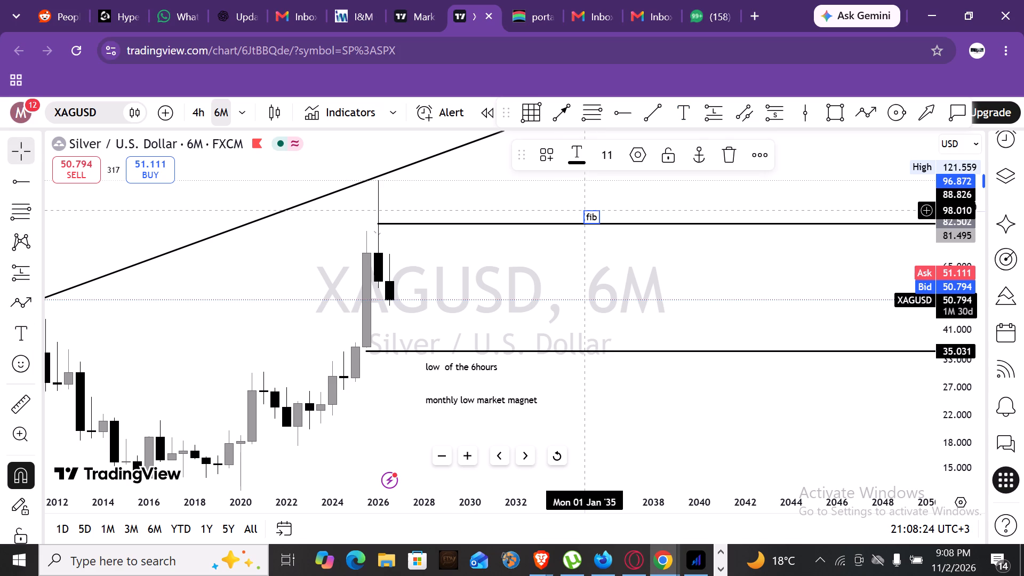
{"action": "key", "text": "BackSpace"}
{"action": "key", "text": "BackSpace"}
{"action": "key", "text": "BackSpace"}
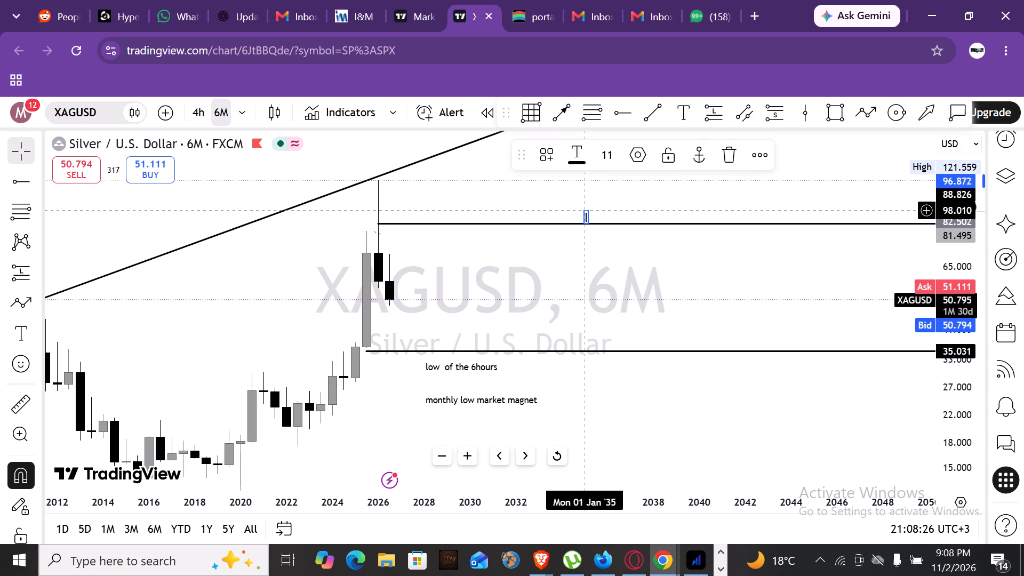
{"action": "key", "text": "BackSpace"}
{"action": "key", "text": "BackSpace"}
{"action": "key", "text": "BackSpace"}
{"action": "key", "text": "BackSpace"}
{"action": "key", "text": "BackSpace"}
{"action": "key", "text": "BackSpace"}
{"action": "key", "text": "BackSpace"}
{"action": "key", "text": "BackSpace"}
{"action": "key", "text": "BackSpace"}
{"action": "key", "text": "BackSpace"}
{"action": "type", "text": "mid"}
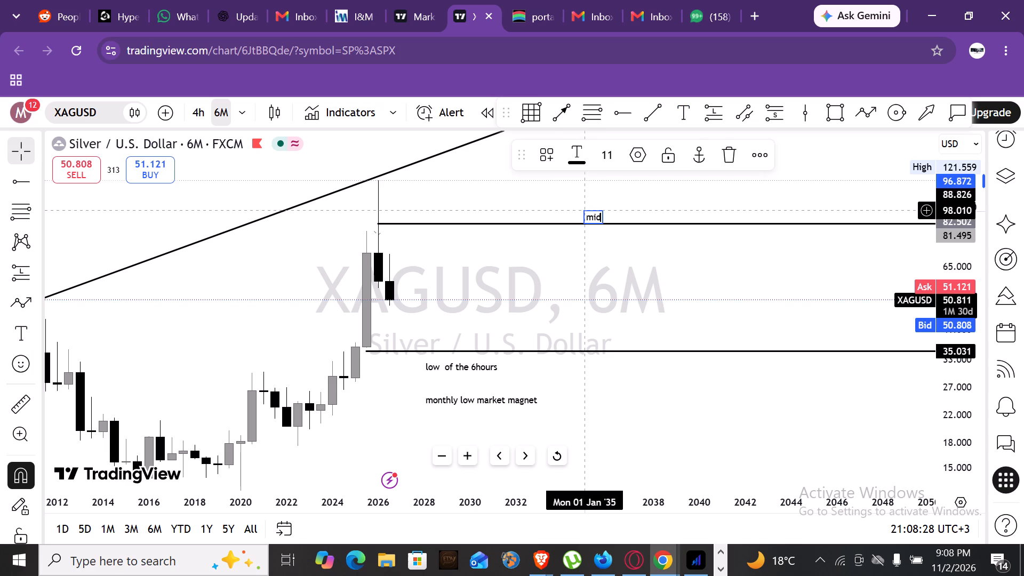
{"action": "type", "text": "point od"}
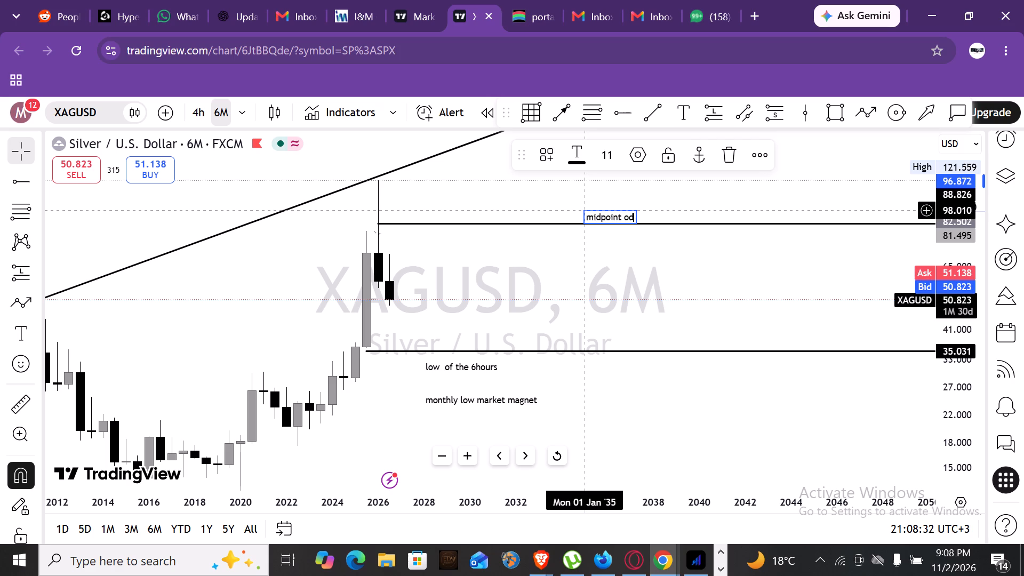
{"action": "key", "text": "BackSpace"}
{"action": "type", "text": "f the"}
{"action": "key", "text": "space"}
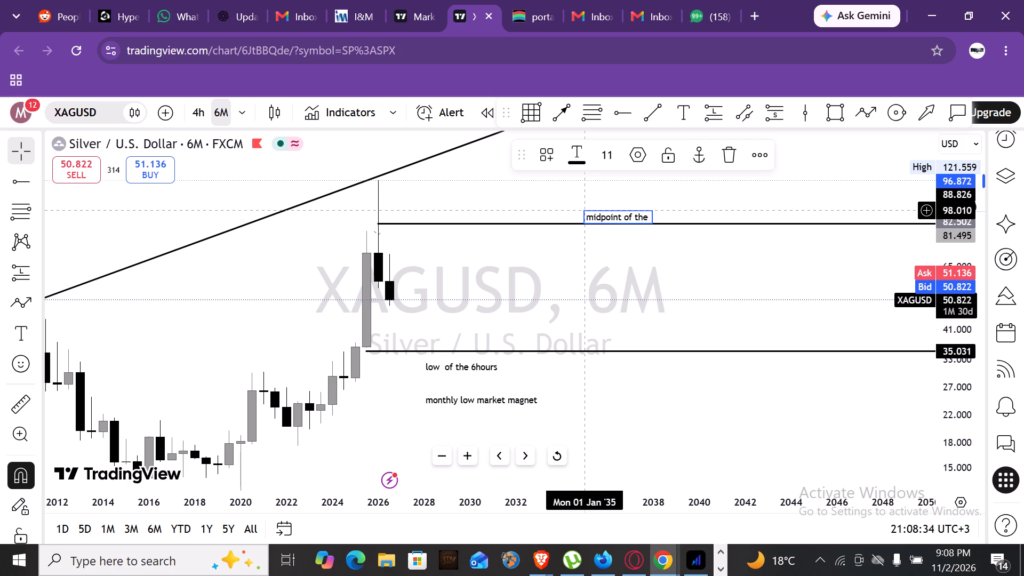
{"action": "type", "text": "6 month candle"}
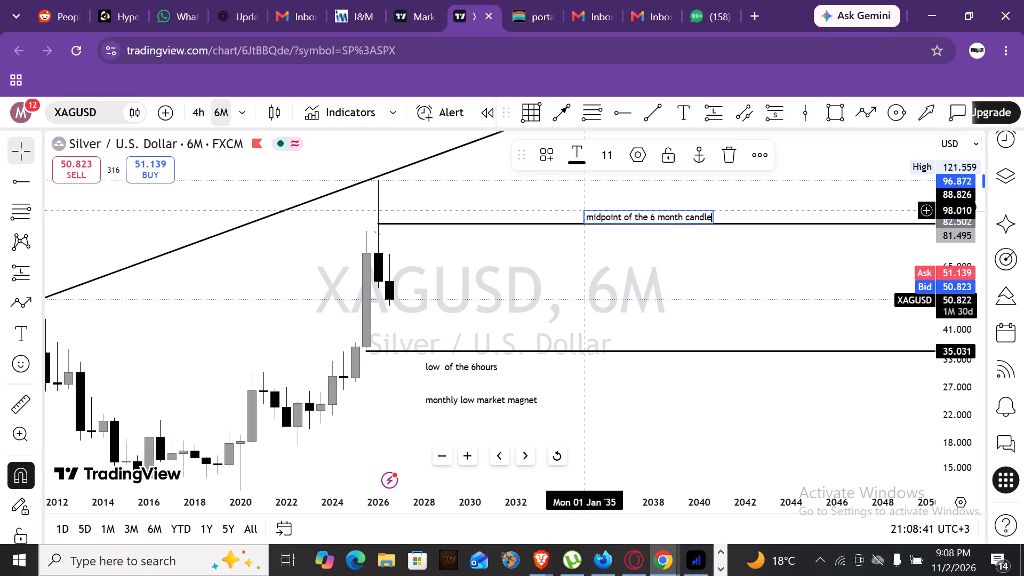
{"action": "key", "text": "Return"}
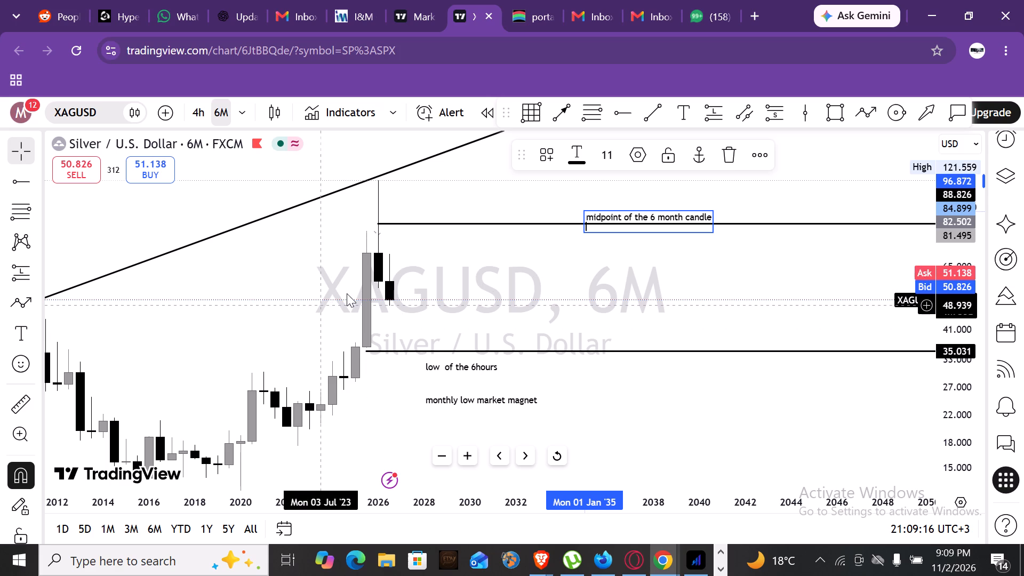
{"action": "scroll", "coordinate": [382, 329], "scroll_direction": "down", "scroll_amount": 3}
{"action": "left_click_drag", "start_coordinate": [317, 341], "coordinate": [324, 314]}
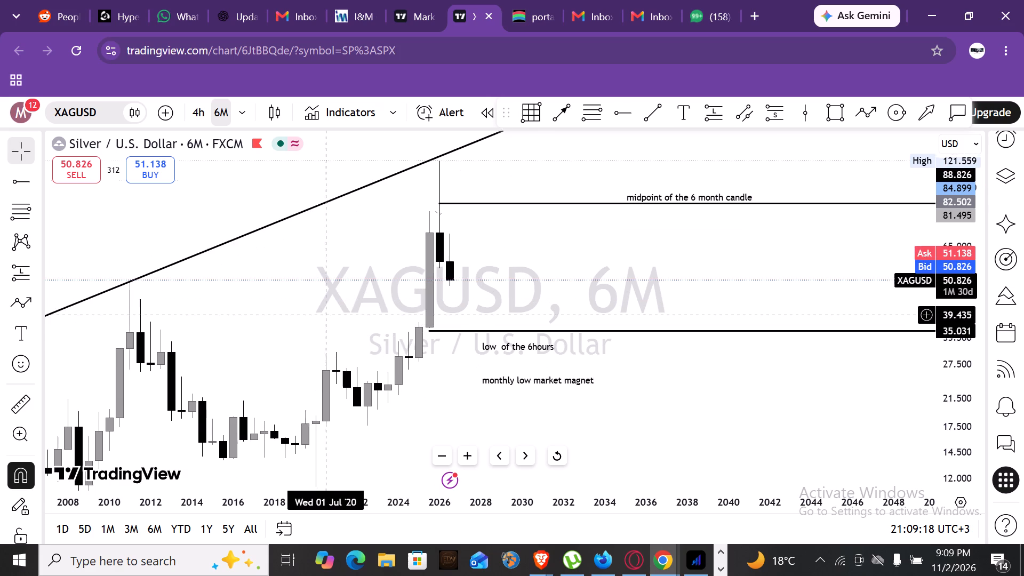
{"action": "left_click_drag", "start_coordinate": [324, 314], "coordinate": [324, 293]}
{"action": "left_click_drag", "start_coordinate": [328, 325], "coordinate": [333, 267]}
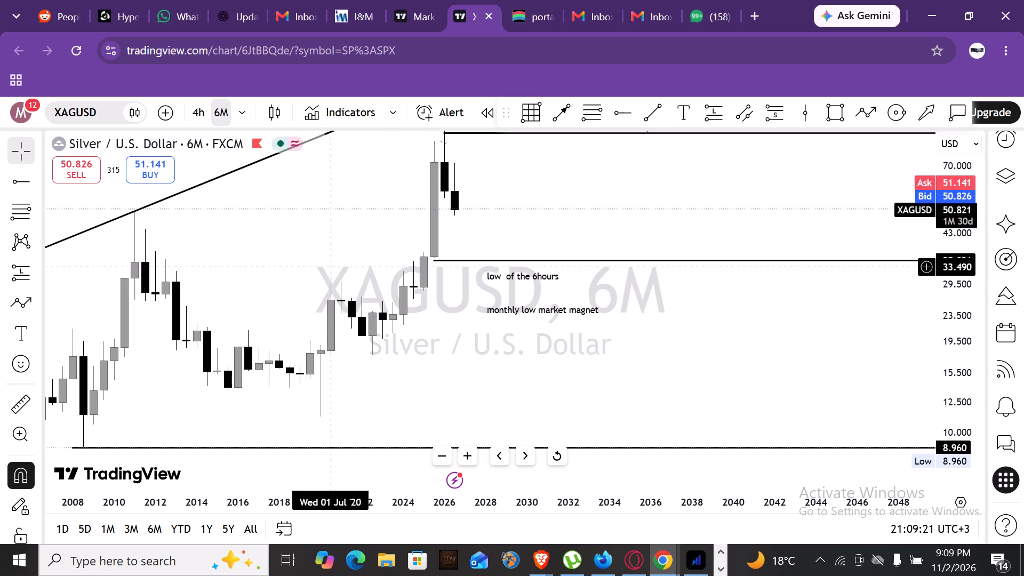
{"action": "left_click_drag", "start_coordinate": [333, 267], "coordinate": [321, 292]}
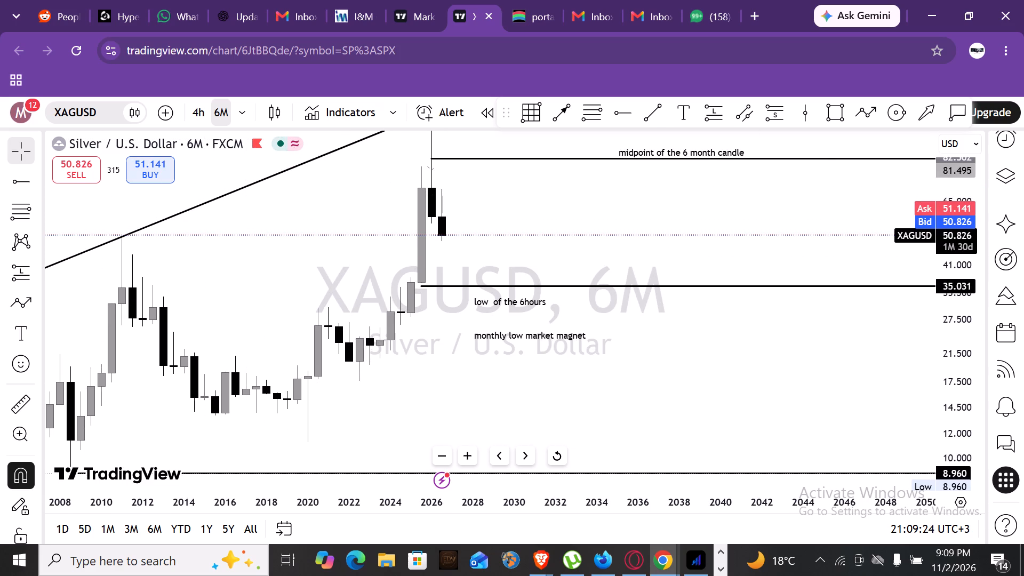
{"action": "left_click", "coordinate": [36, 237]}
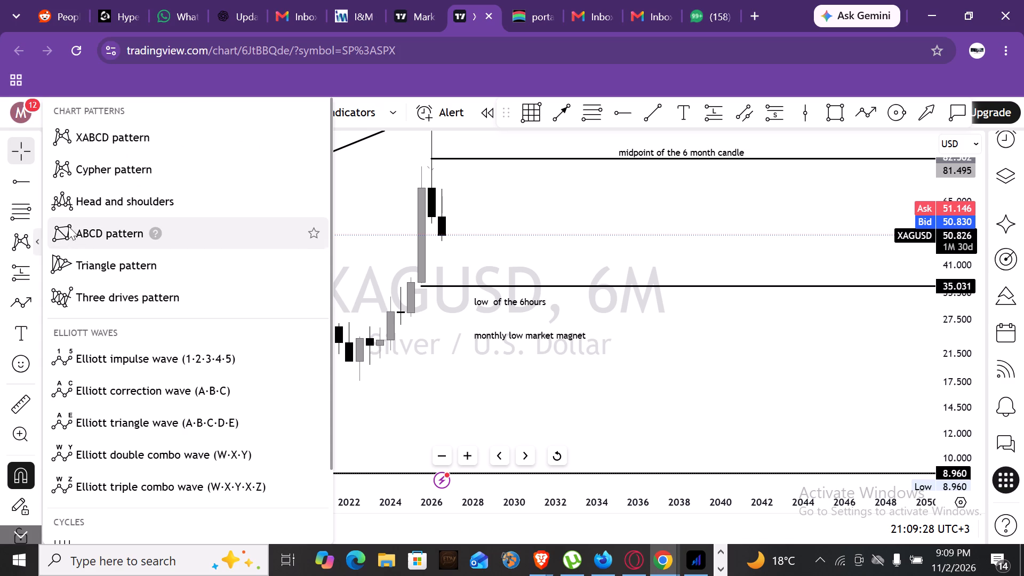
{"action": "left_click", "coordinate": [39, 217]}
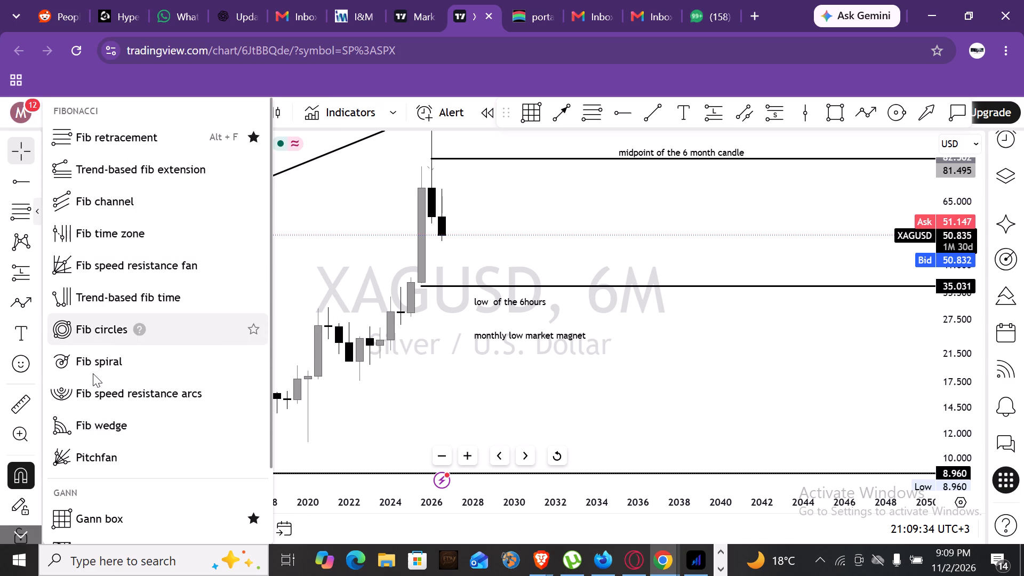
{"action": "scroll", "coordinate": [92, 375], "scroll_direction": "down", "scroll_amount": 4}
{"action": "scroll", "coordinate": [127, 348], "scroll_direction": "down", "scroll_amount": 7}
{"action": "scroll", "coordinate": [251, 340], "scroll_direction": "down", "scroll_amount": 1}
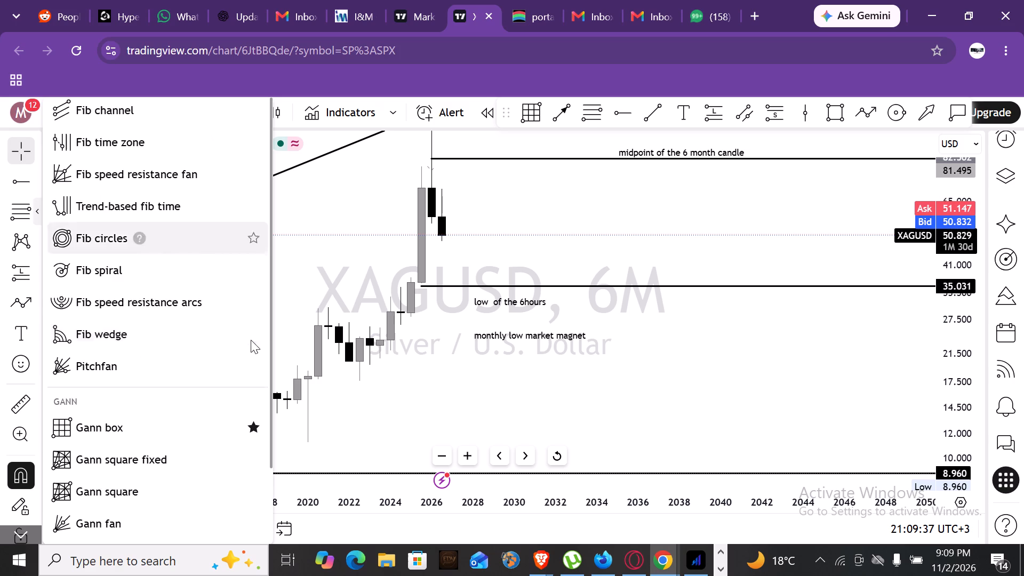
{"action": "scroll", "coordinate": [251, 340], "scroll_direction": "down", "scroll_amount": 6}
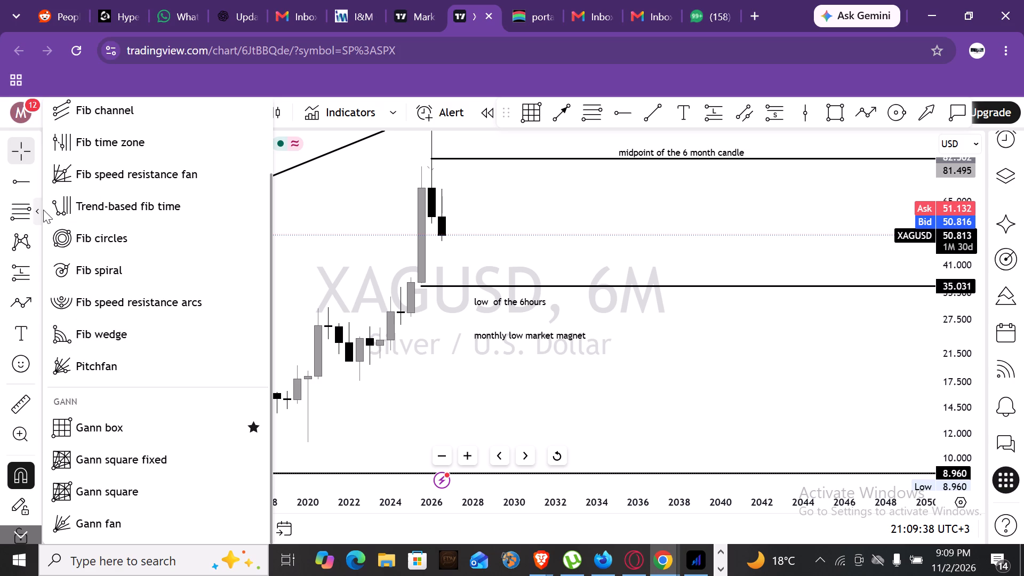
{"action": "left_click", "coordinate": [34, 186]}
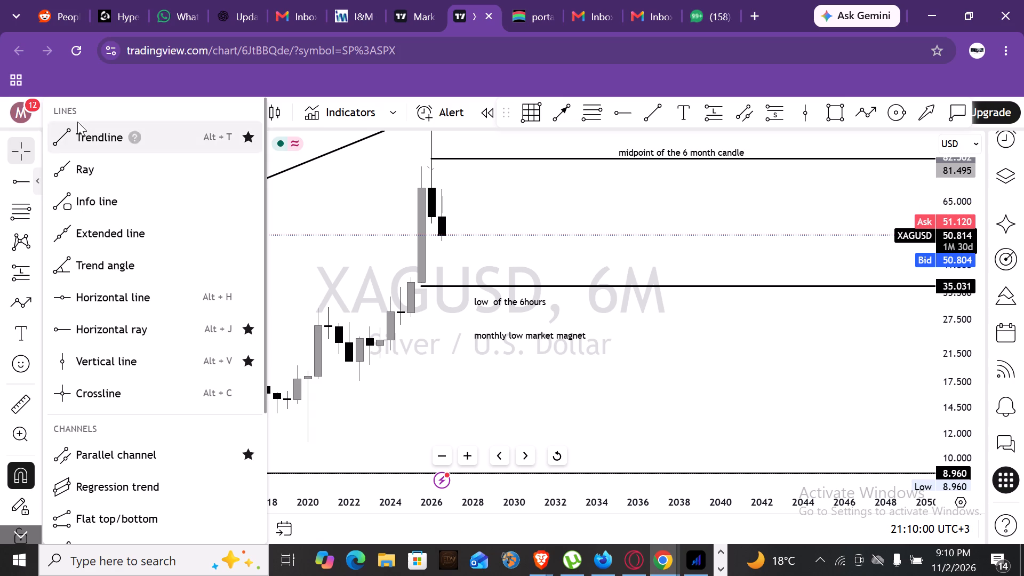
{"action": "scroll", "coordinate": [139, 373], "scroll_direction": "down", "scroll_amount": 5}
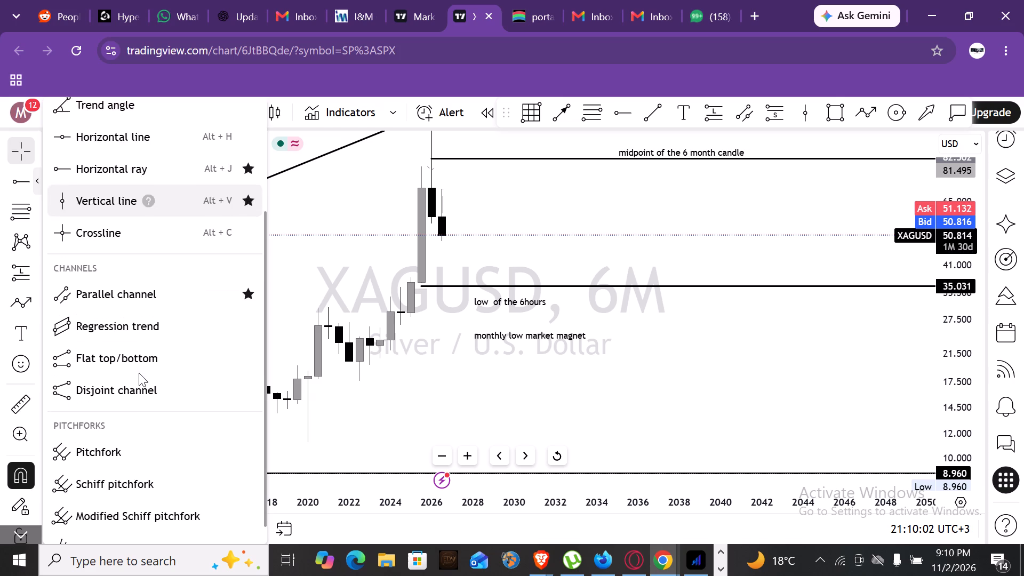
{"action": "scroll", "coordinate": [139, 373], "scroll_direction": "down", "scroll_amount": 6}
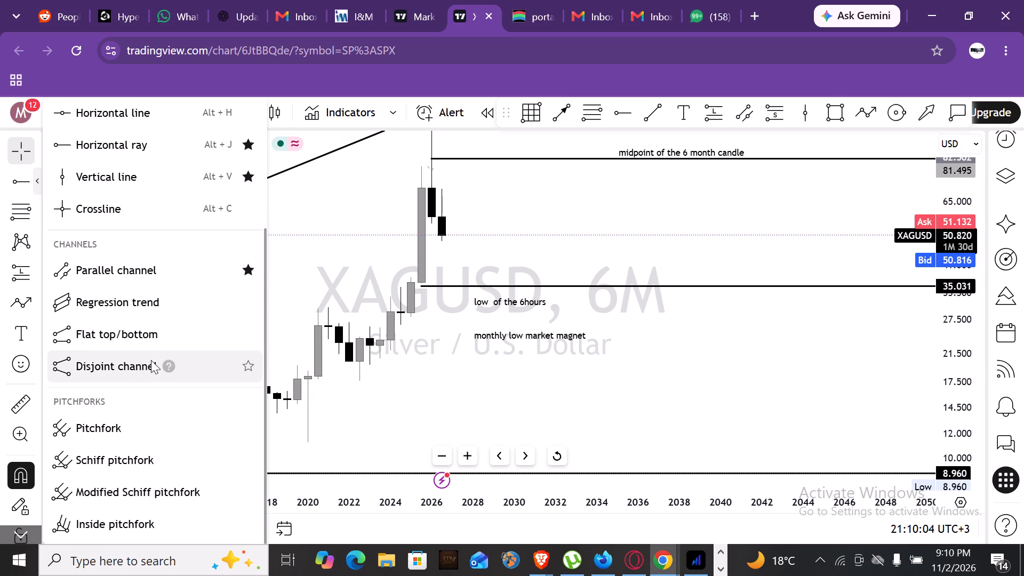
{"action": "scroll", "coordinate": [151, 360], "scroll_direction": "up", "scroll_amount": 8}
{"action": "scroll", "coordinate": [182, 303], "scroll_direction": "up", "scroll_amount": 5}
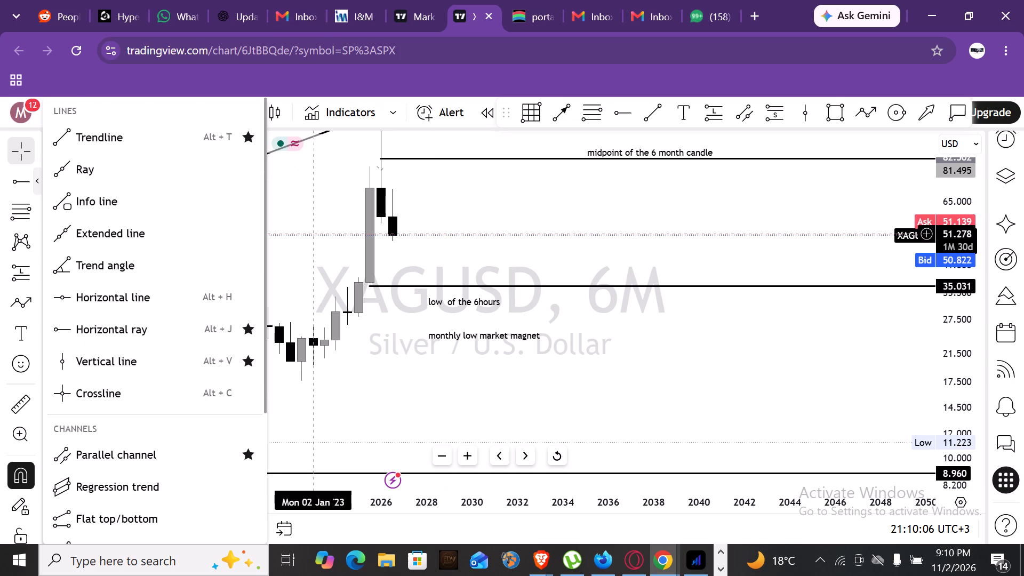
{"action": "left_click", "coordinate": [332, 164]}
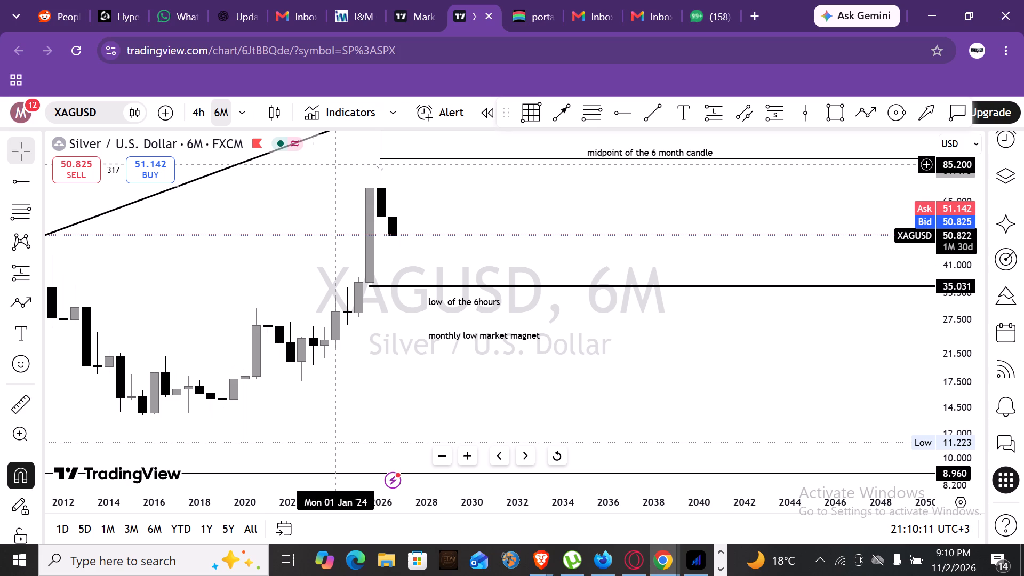
Draw an arc beneath the candles from the January 2016 low at 13.881 to January 2025 at 27.972, curving below the 2020 low.
{"action": "left_click", "coordinate": [37, 299]}
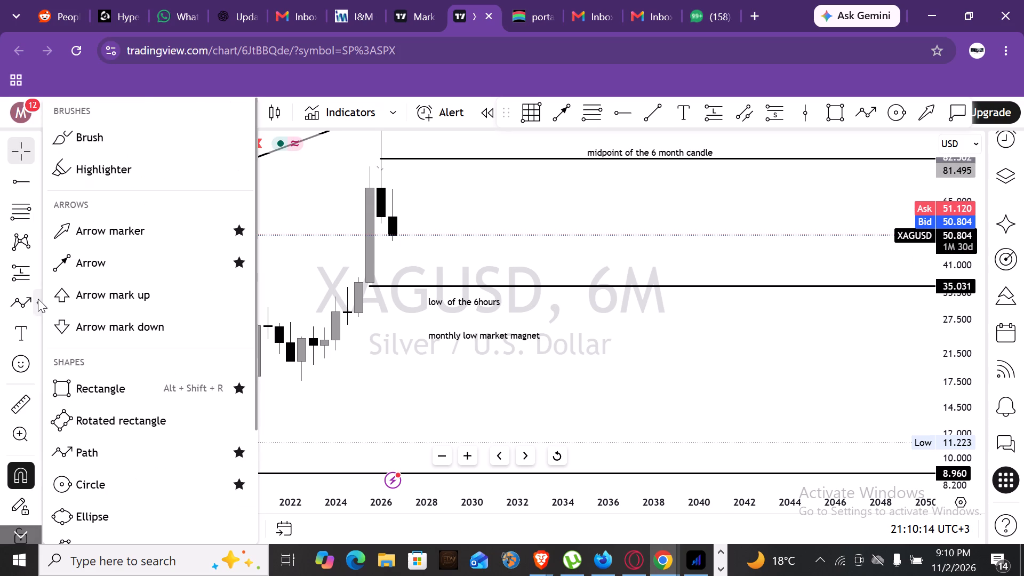
{"action": "scroll", "coordinate": [98, 285], "scroll_direction": "down", "scroll_amount": 3}
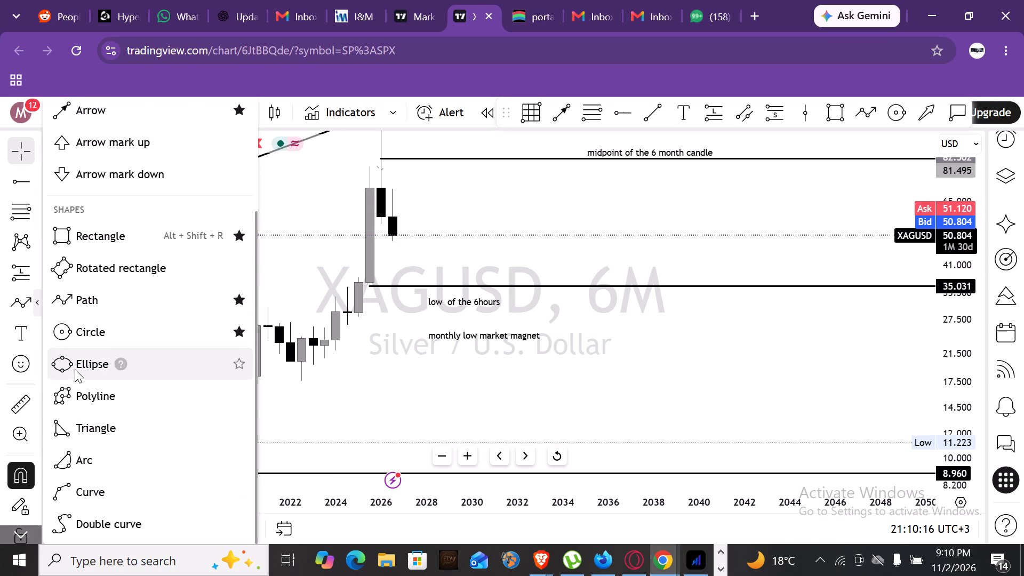
{"action": "left_click", "coordinate": [70, 464]}
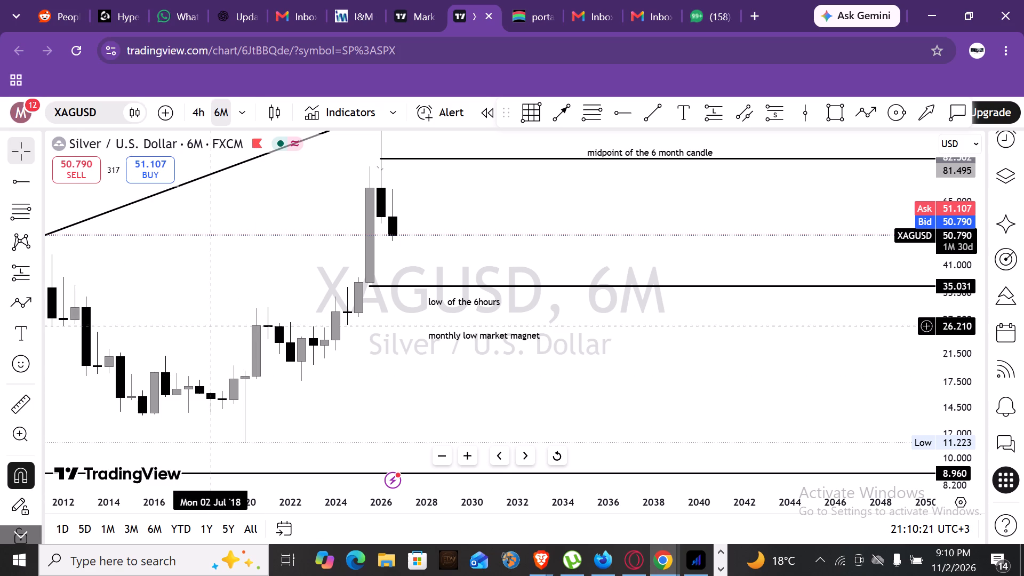
{"action": "left_click_drag", "start_coordinate": [149, 412], "coordinate": [249, 441]}
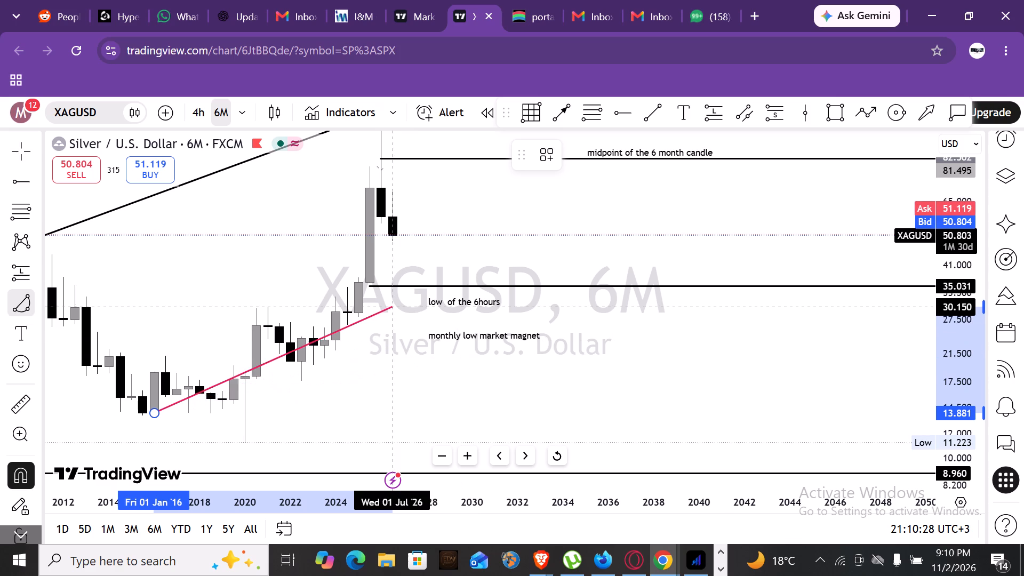
{"action": "left_click", "coordinate": [363, 328]}
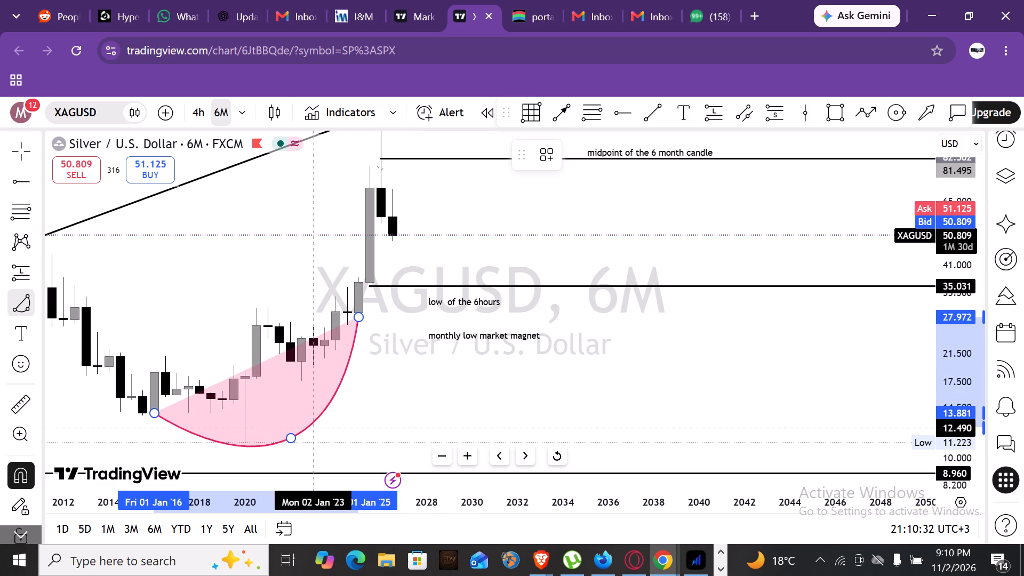
{"action": "left_click", "coordinate": [310, 429]}
{"action": "left_click", "coordinate": [378, 421]}
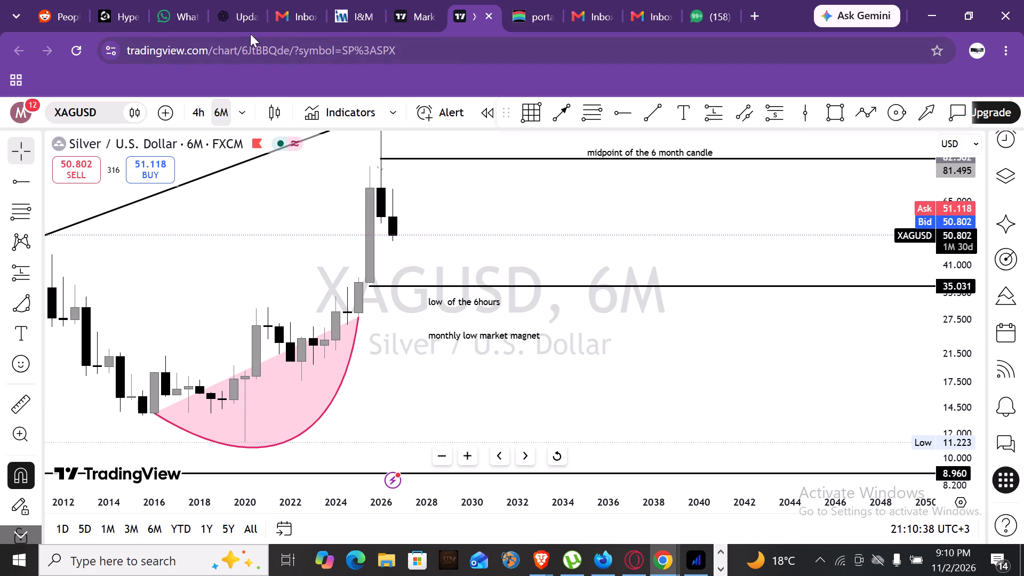
Close the "I&M" browser tab and the tab whose title starts with "Upda".
{"action": "right_click", "coordinate": [365, 13]}
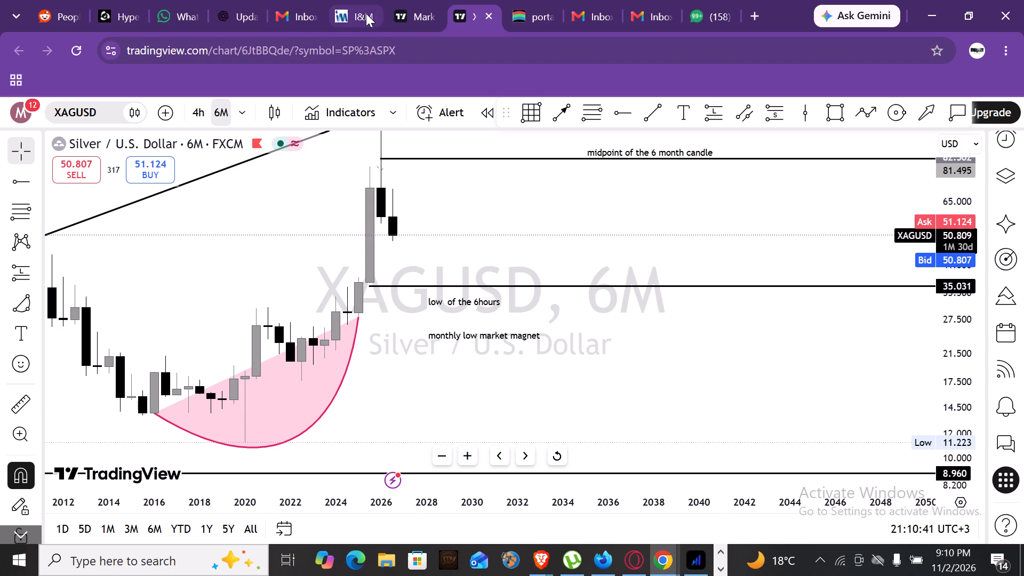
{"action": "right_click", "coordinate": [366, 13]}
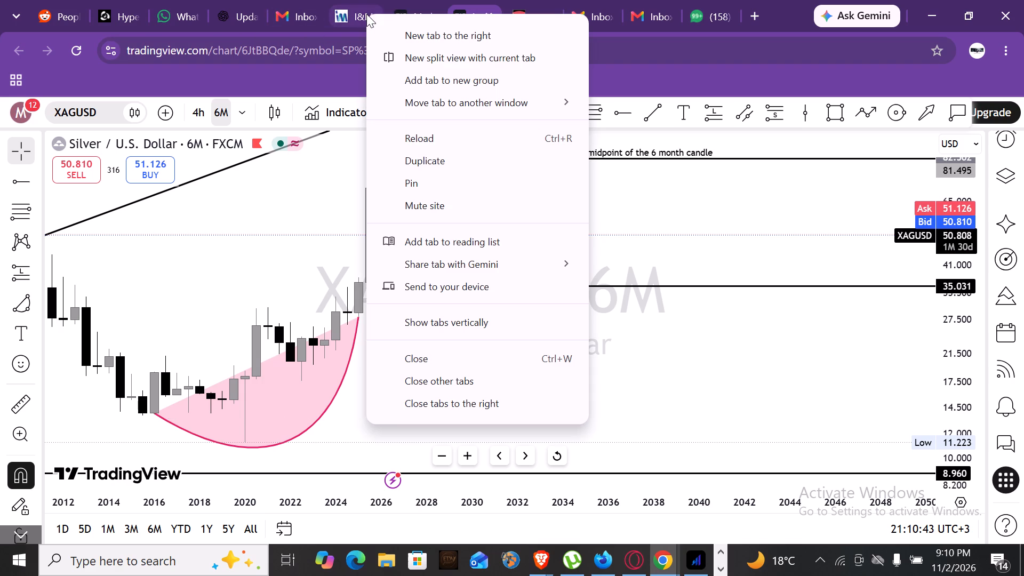
{"action": "left_click", "coordinate": [490, 358]}
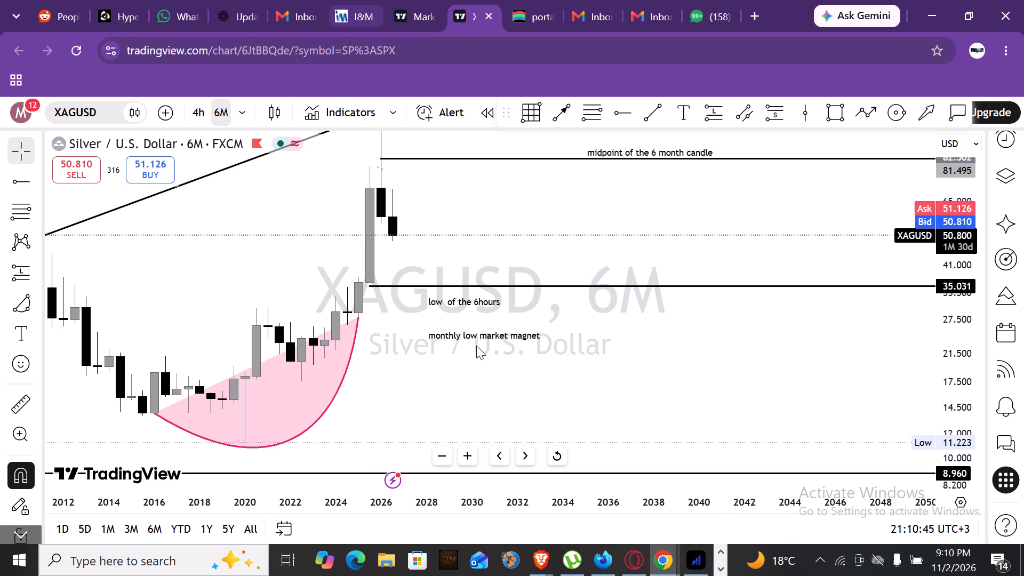
{"action": "right_click", "coordinate": [250, 15]}
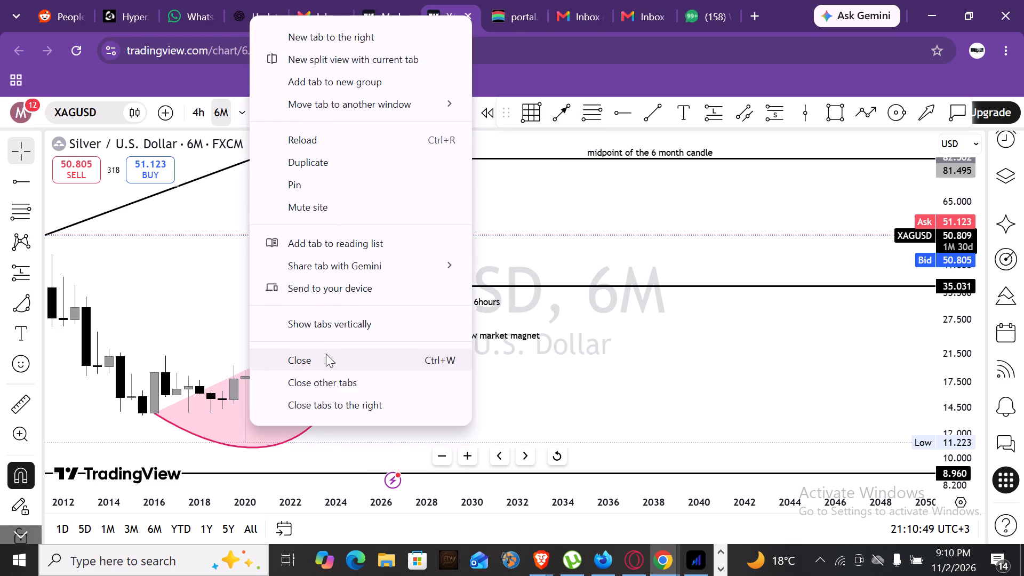
{"action": "left_click", "coordinate": [326, 355]}
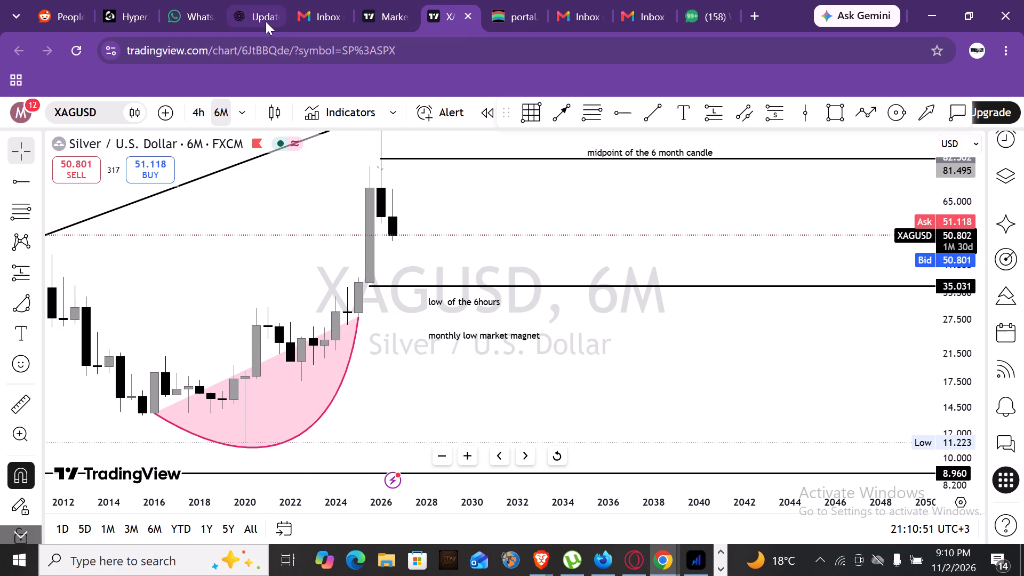
Close the browser tabs whose titles start with "Hyper3" and "portal", plus the first WhatsApp tab.
{"action": "right_click", "coordinate": [266, 21]}
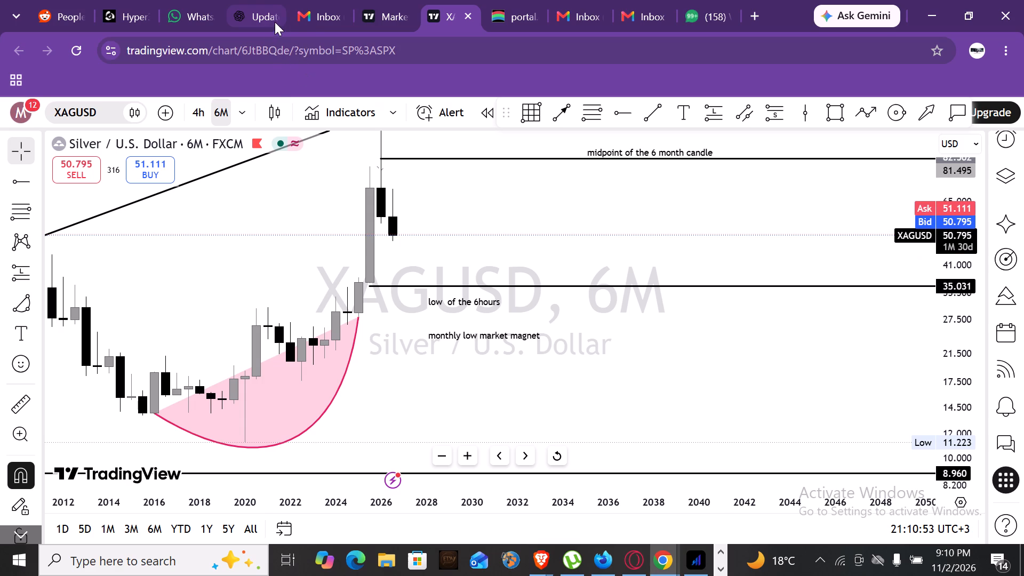
{"action": "right_click", "coordinate": [269, 22]}
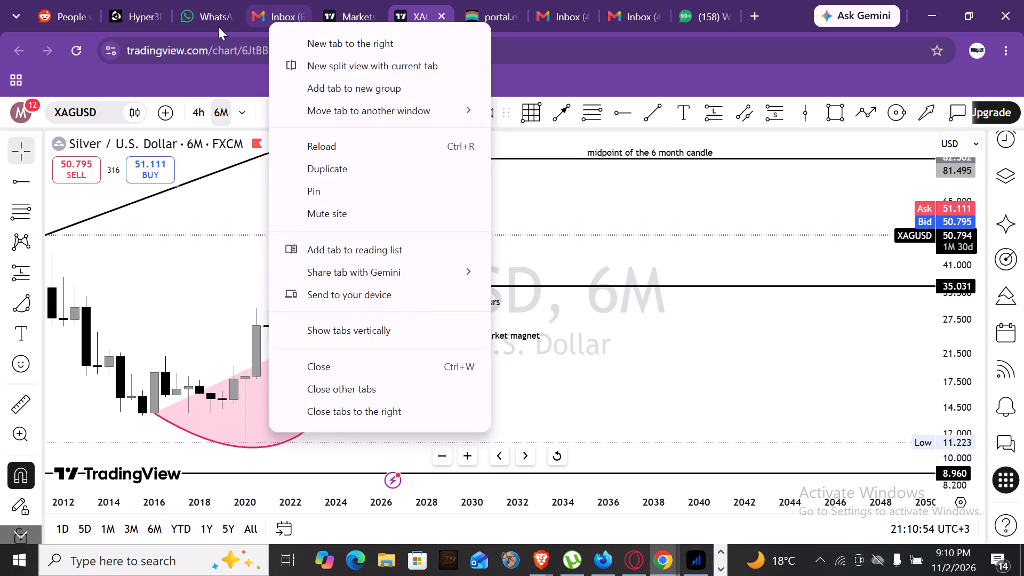
{"action": "left_click", "coordinate": [145, 73]}
{"action": "right_click", "coordinate": [140, 24]}
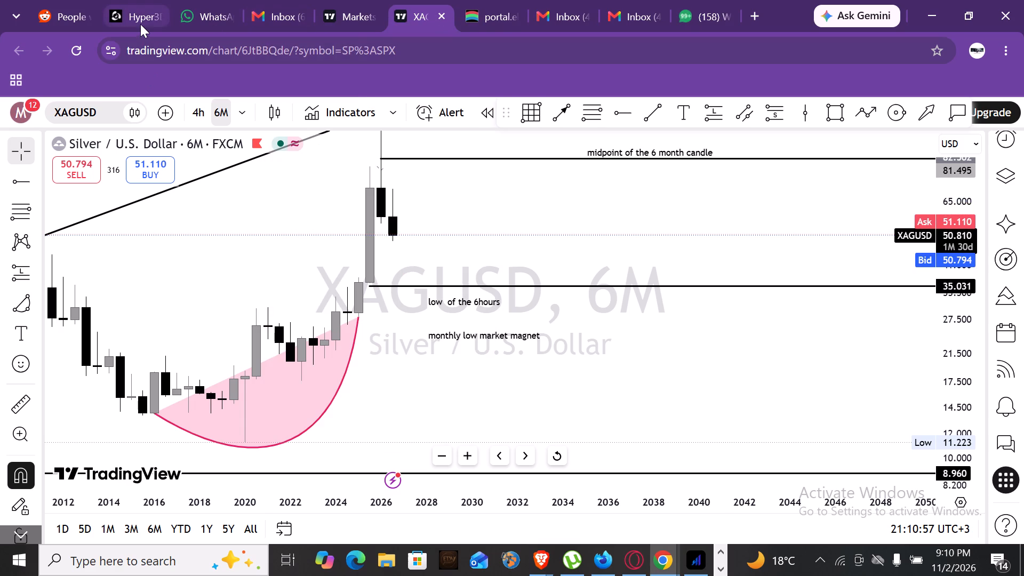
{"action": "left_click", "coordinate": [208, 366]}
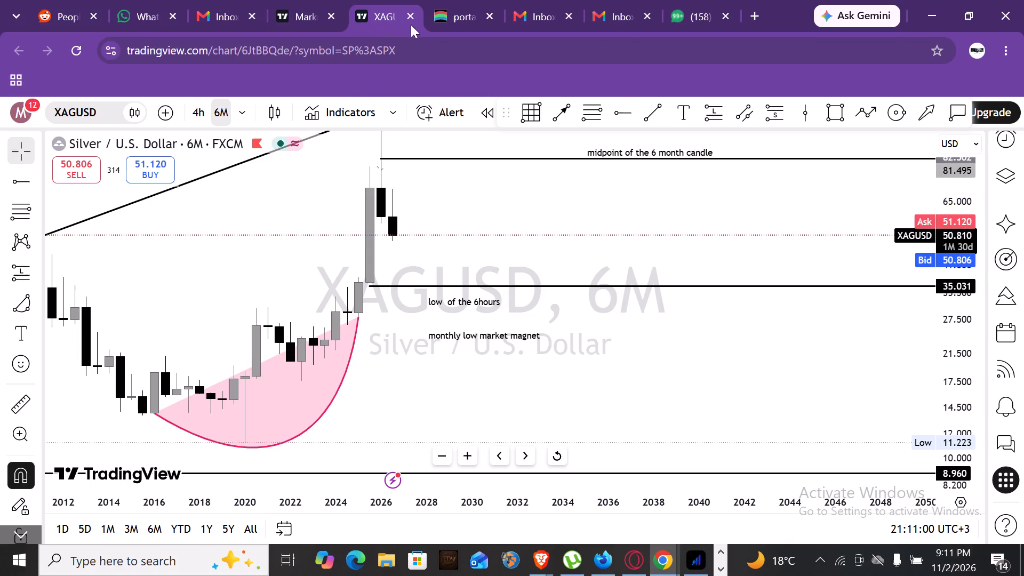
{"action": "right_click", "coordinate": [444, 19]}
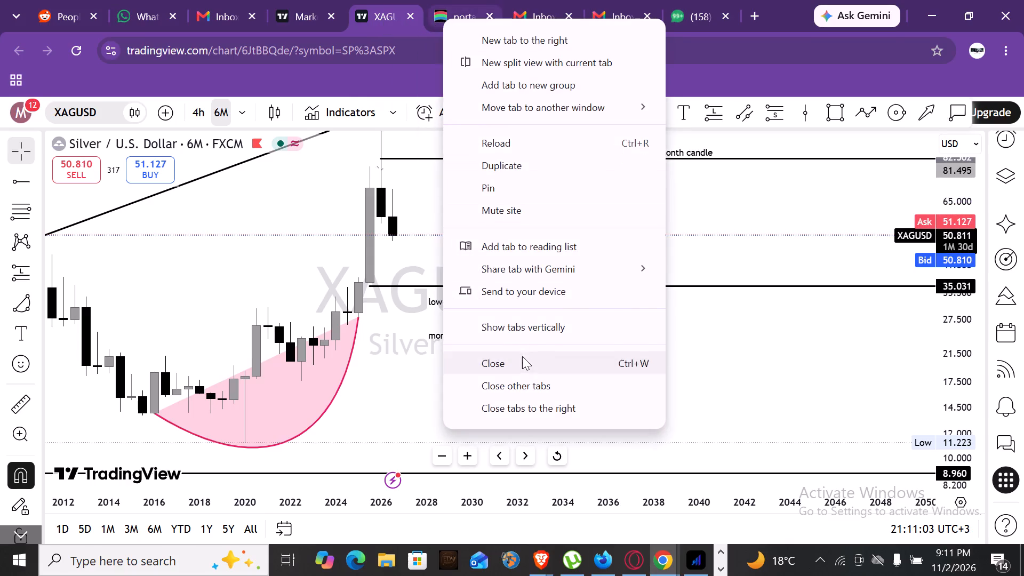
{"action": "left_click", "coordinate": [525, 367]}
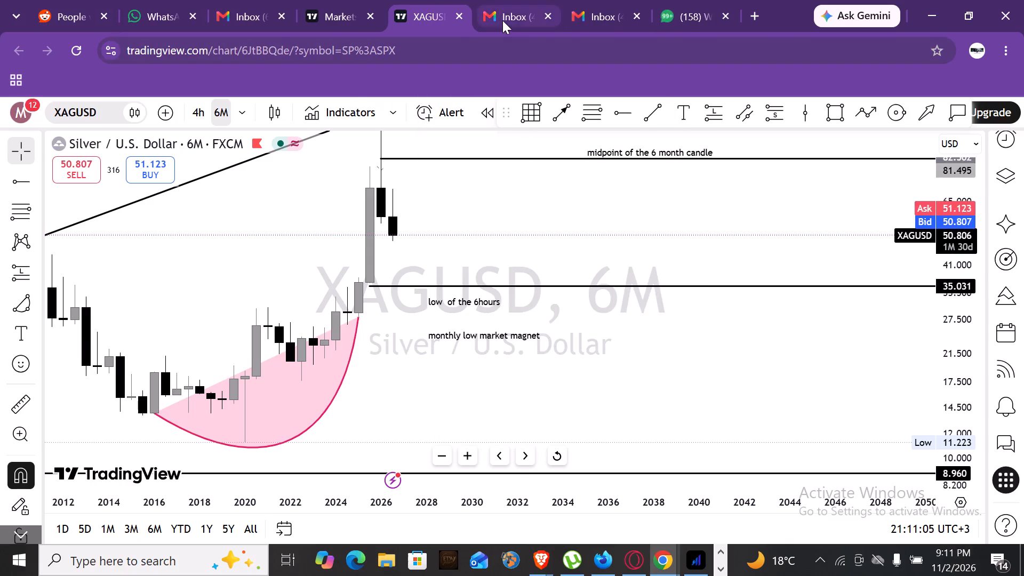
{"action": "right_click", "coordinate": [163, 15]}
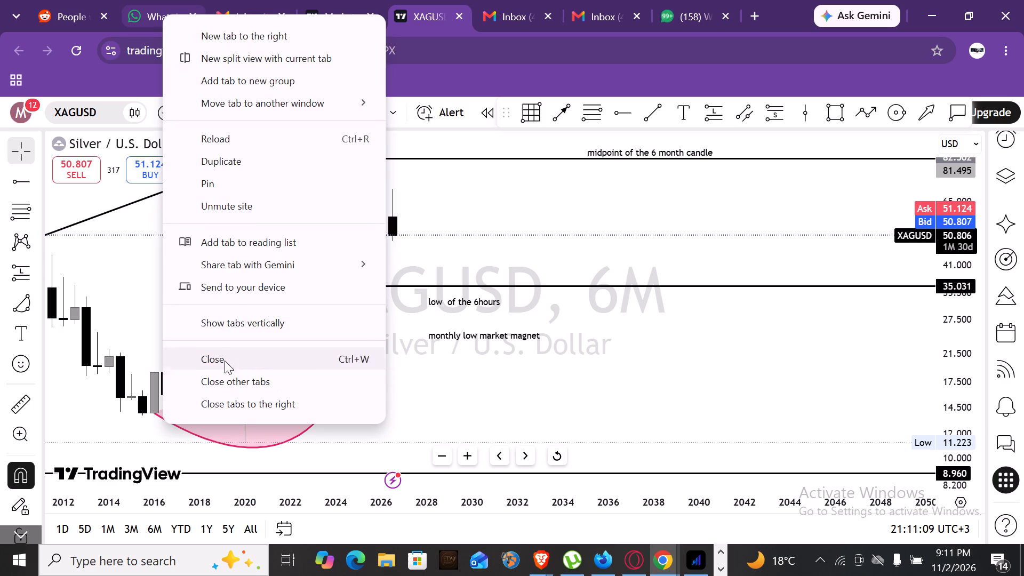
{"action": "left_click", "coordinate": [223, 356]}
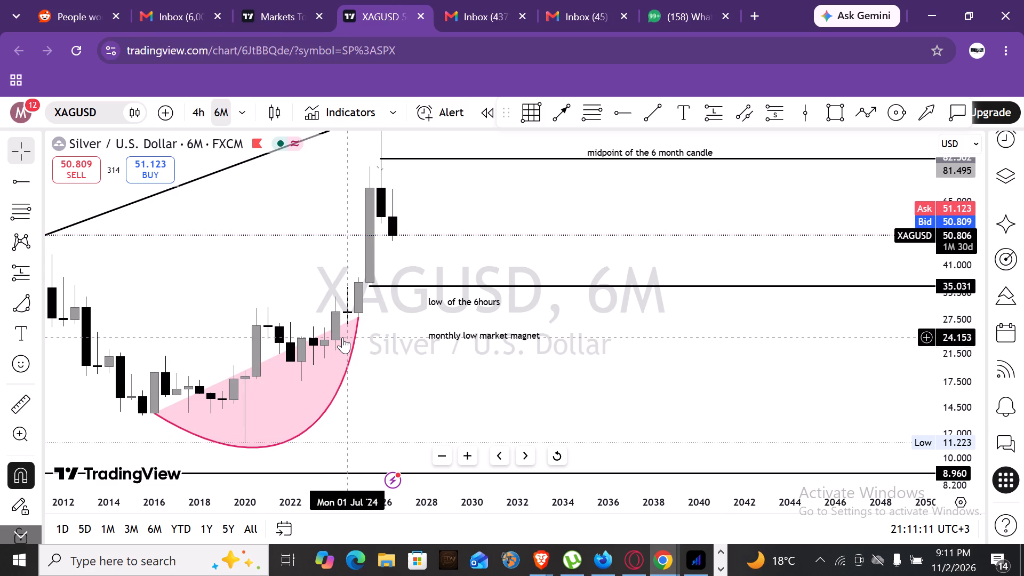
Add the text label "liquidity pile" at the bottom of the arc, at the January 2020 low of 11.223.
{"action": "left_click_drag", "start_coordinate": [381, 383], "coordinate": [402, 350]}
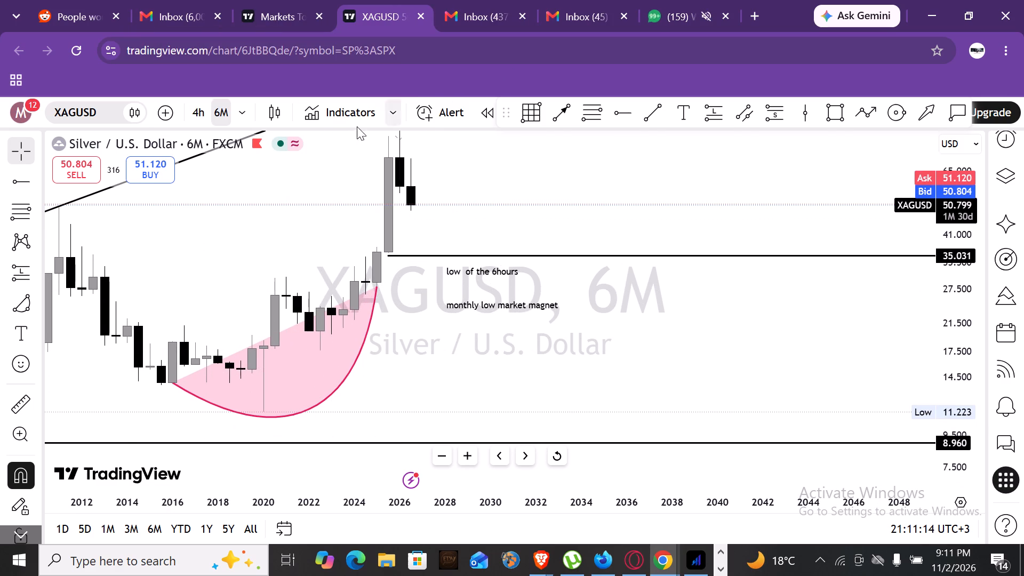
{"action": "left_click", "coordinate": [685, 106]}
{"action": "left_click", "coordinate": [265, 396]}
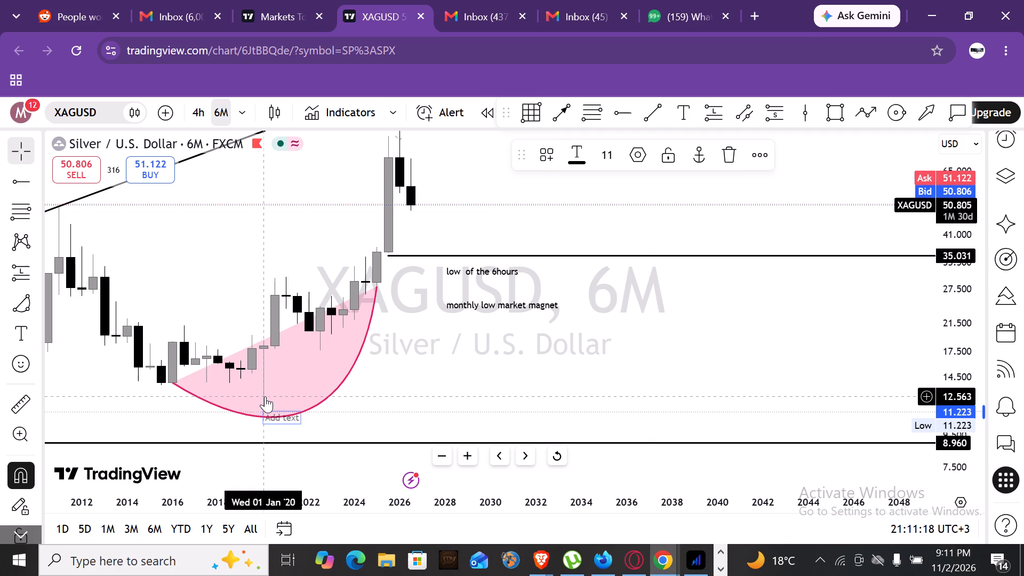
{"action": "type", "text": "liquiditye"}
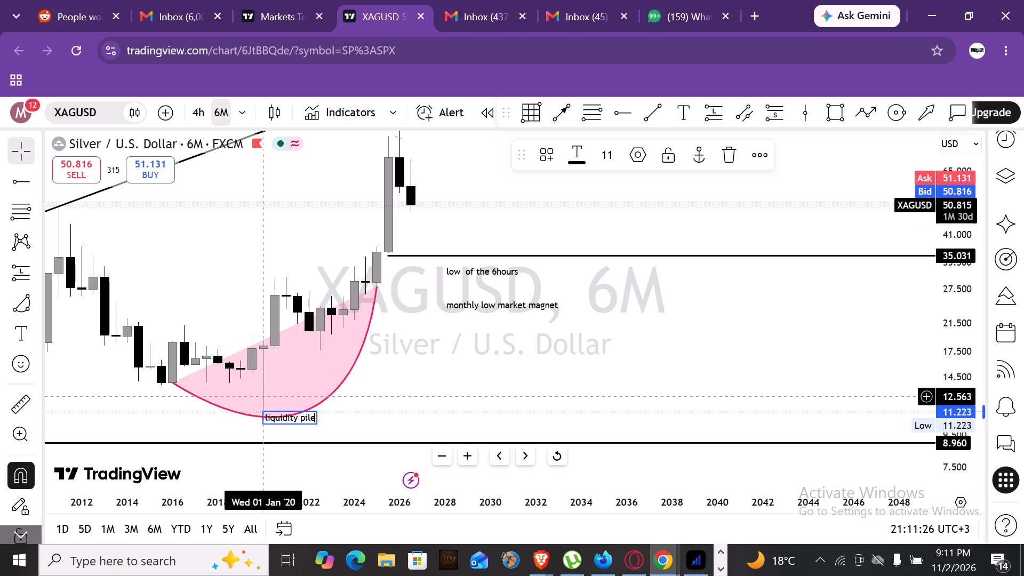
Finish the "liquidity pile" text label and move it up inside the pink arc.
{"action": "left_click", "coordinate": [407, 391]}
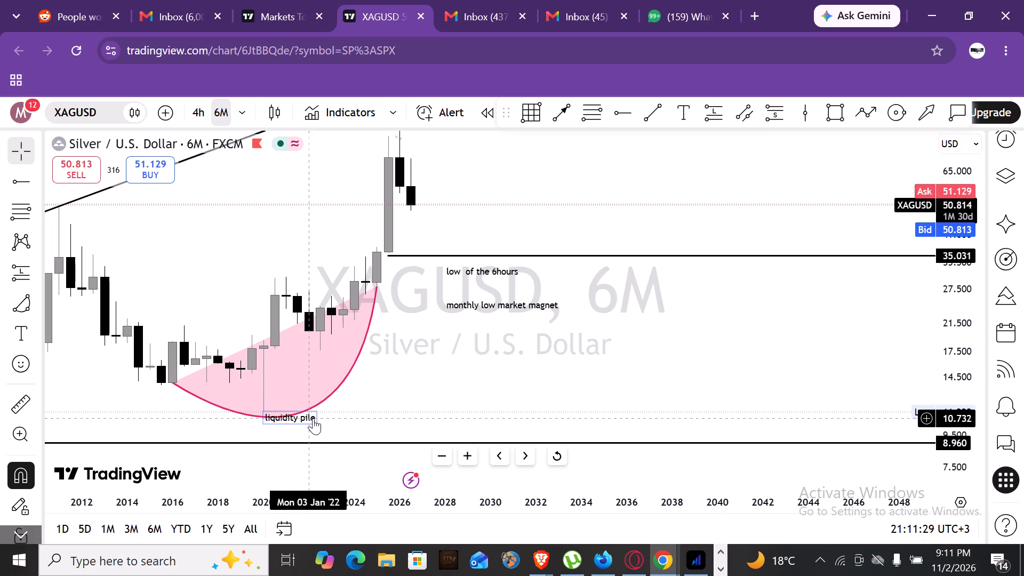
{"action": "left_click_drag", "start_coordinate": [313, 418], "coordinate": [311, 393]}
{"action": "left_click_drag", "start_coordinate": [311, 393], "coordinate": [306, 383]}
{"action": "left_click", "coordinate": [422, 393]}
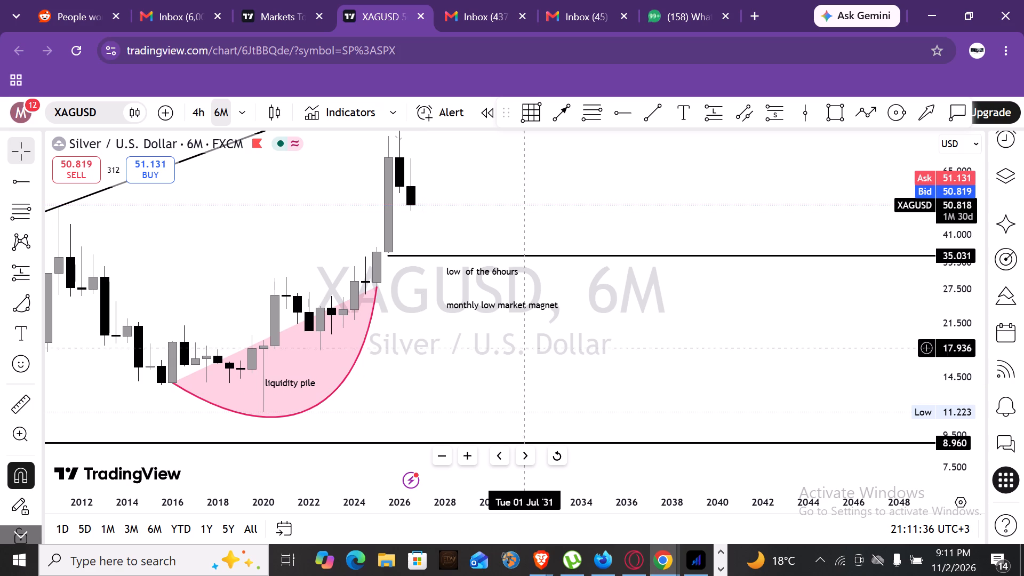
Open the CrowdGen profile page, app.crowdgen.com/profile, in a new browser tab.
{"action": "left_click", "coordinate": [747, 13]}
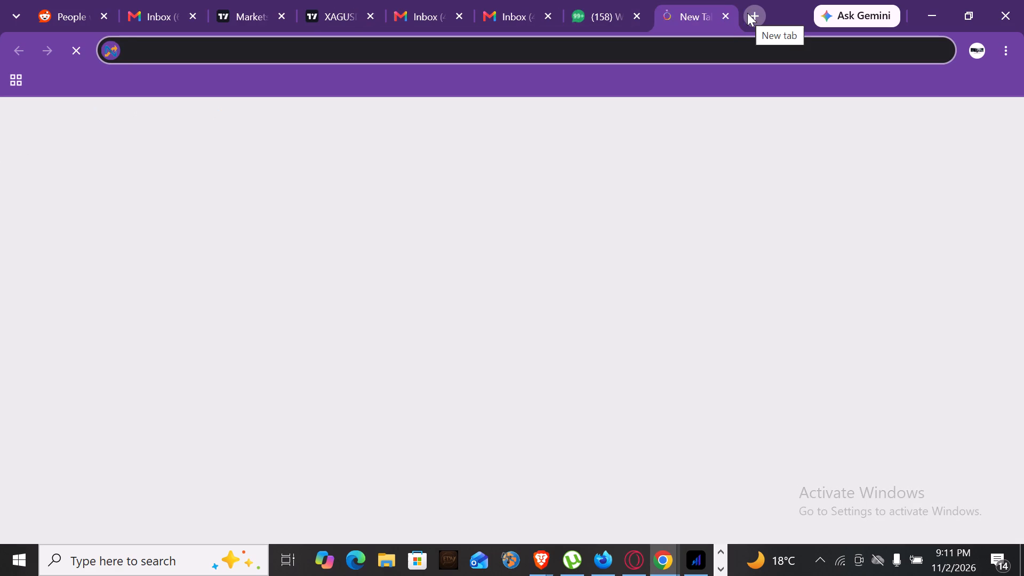
{"action": "key", "text": "c"}
{"action": "type", "text": "rowd"}
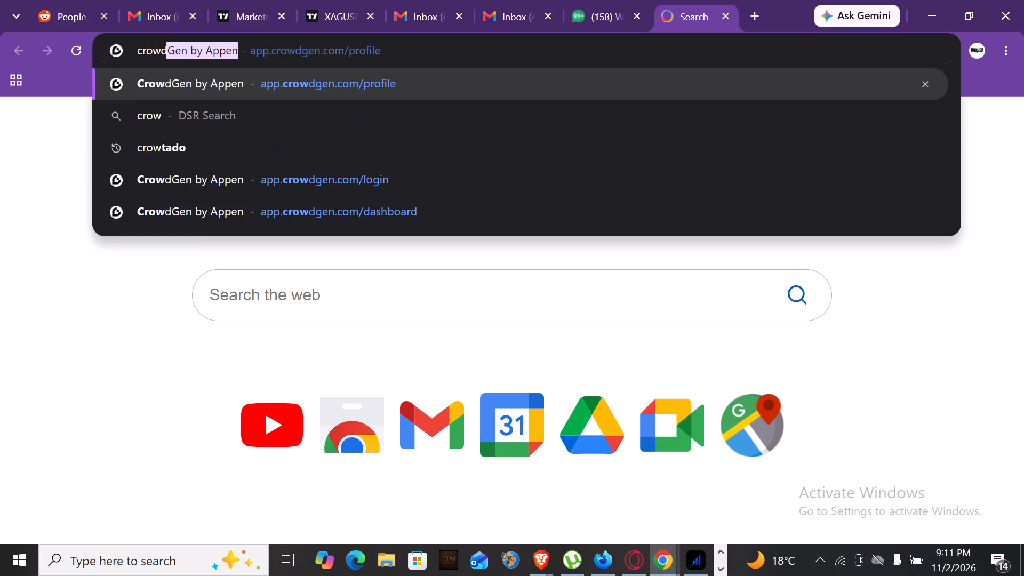
{"action": "left_click", "coordinate": [379, 92]}
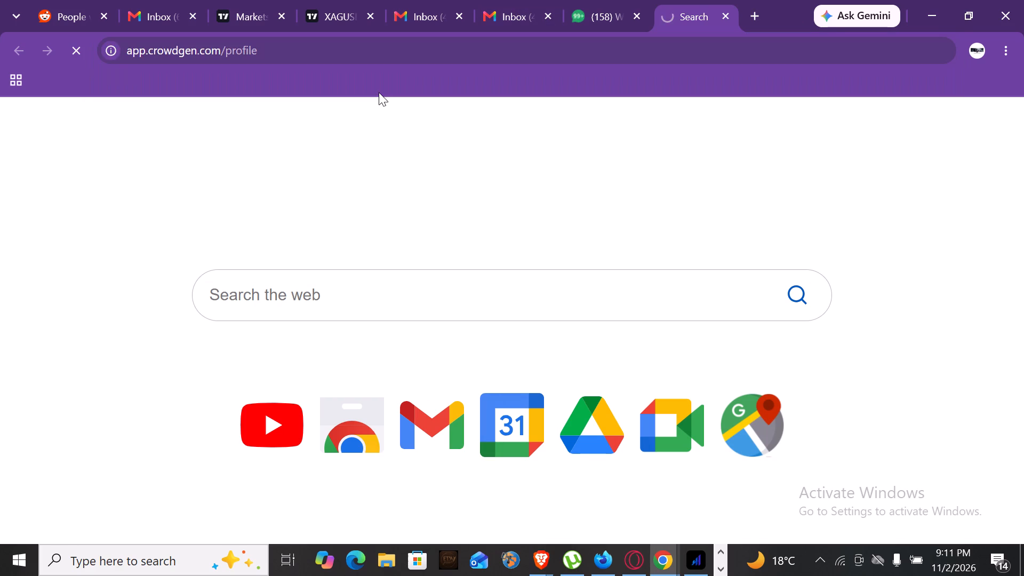
Copy the full web address of the CrowdGen page.
{"action": "left_click_drag", "start_coordinate": [273, 51], "coordinate": [227, 46]}
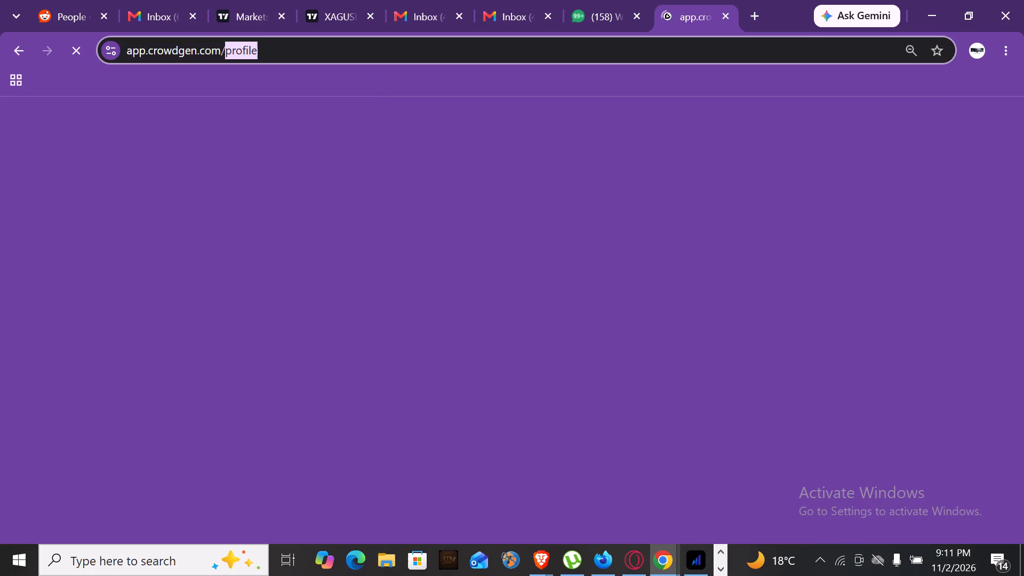
{"action": "left_click_drag", "start_coordinate": [227, 46], "coordinate": [127, 42]}
{"action": "right_click", "coordinate": [170, 53]}
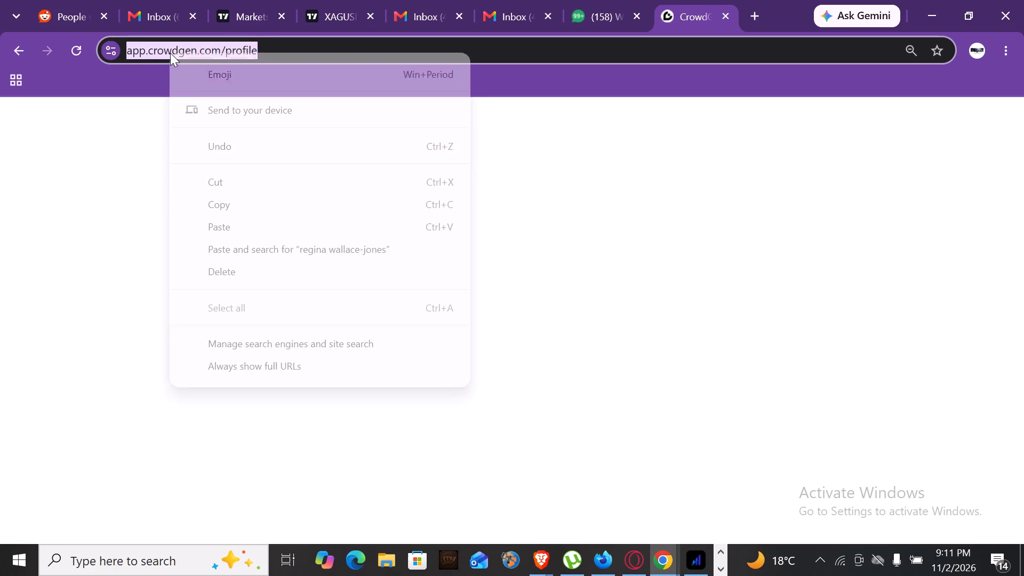
{"action": "left_click", "coordinate": [243, 206]}
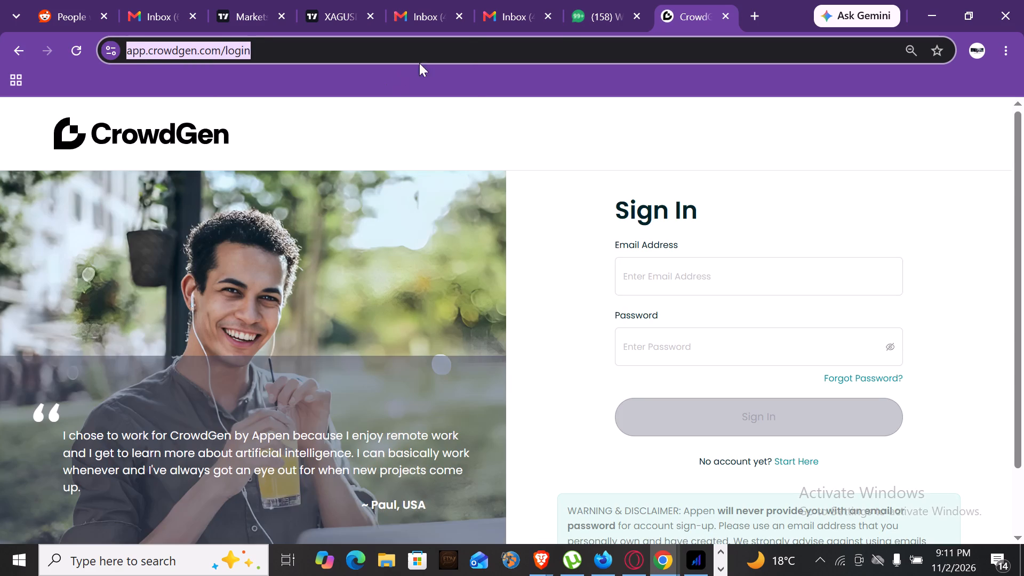
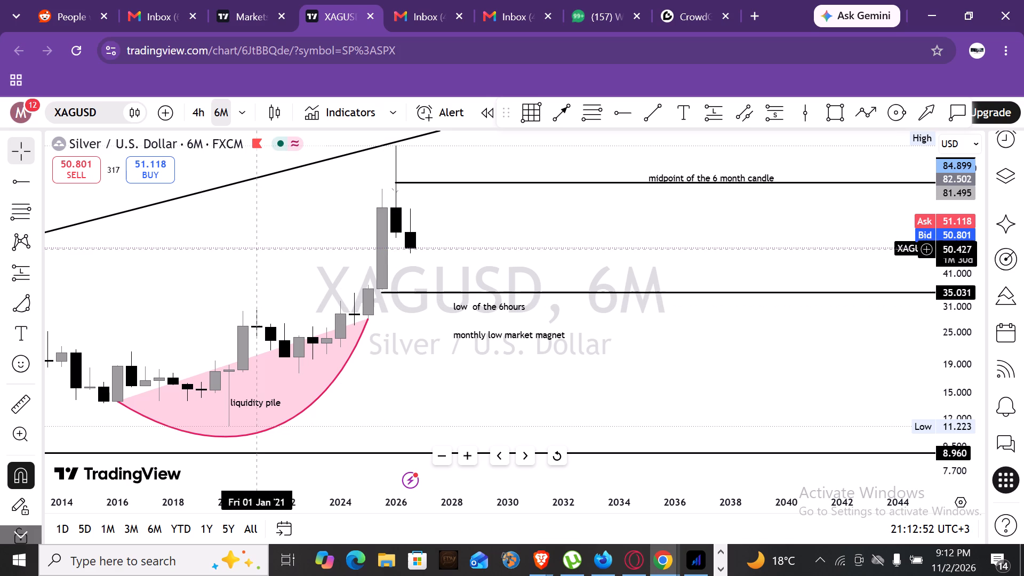
Switch the XAGUSD chart from the 6-month to the 1-month timeframe.
{"action": "left_click", "coordinate": [243, 116]}
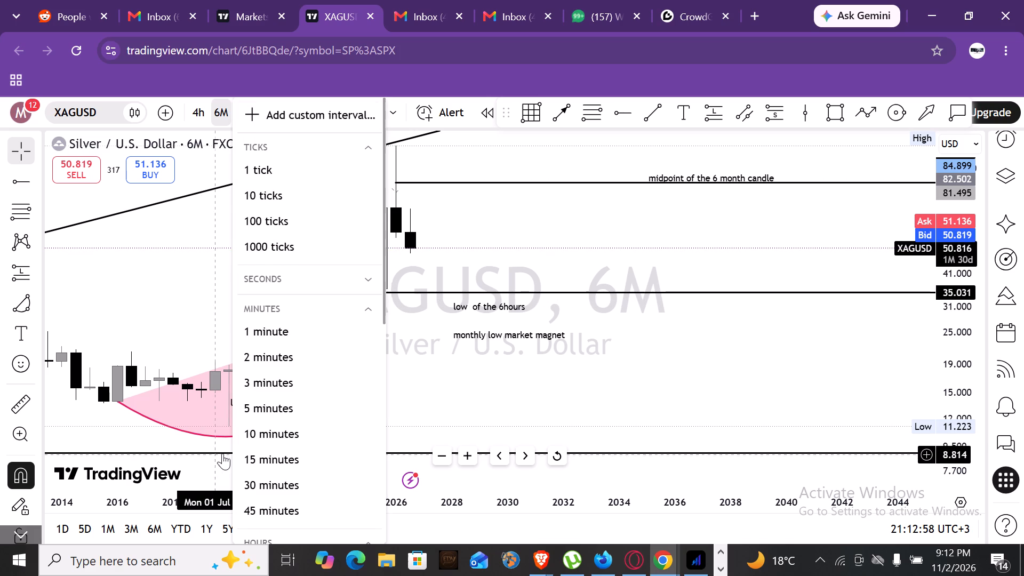
{"action": "scroll", "coordinate": [247, 429], "scroll_direction": "down", "scroll_amount": 4}
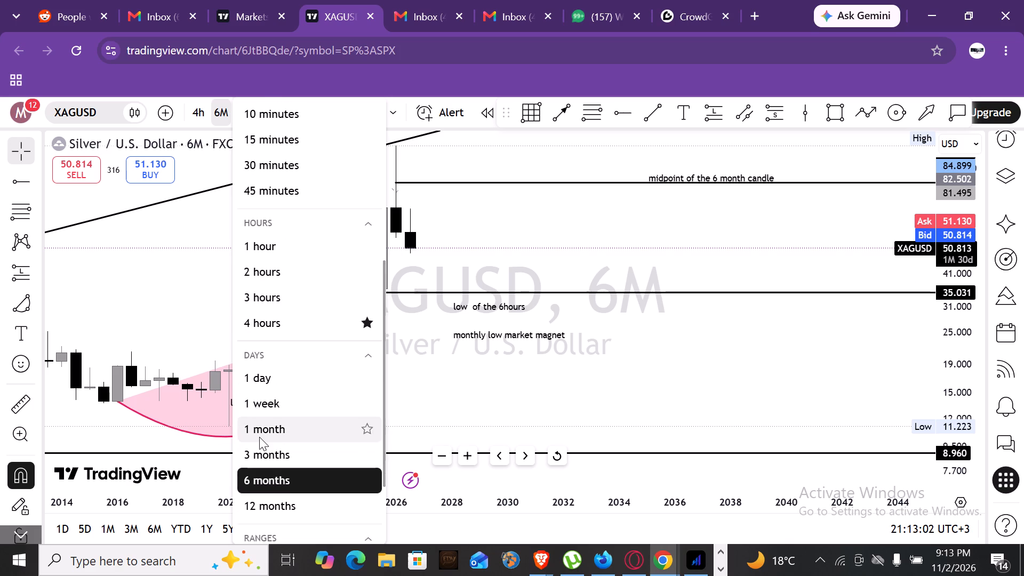
{"action": "left_click", "coordinate": [259, 434]}
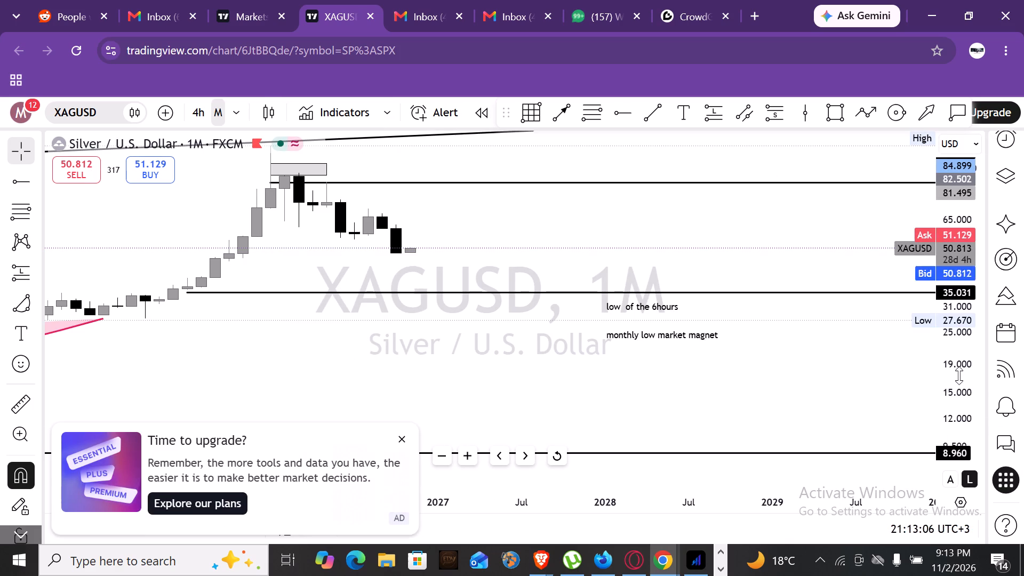
Examine the recent monthly candles, from the peak beside the grey box down to the latest candle.
{"action": "scroll", "coordinate": [960, 374], "scroll_direction": "up", "scroll_amount": 19}
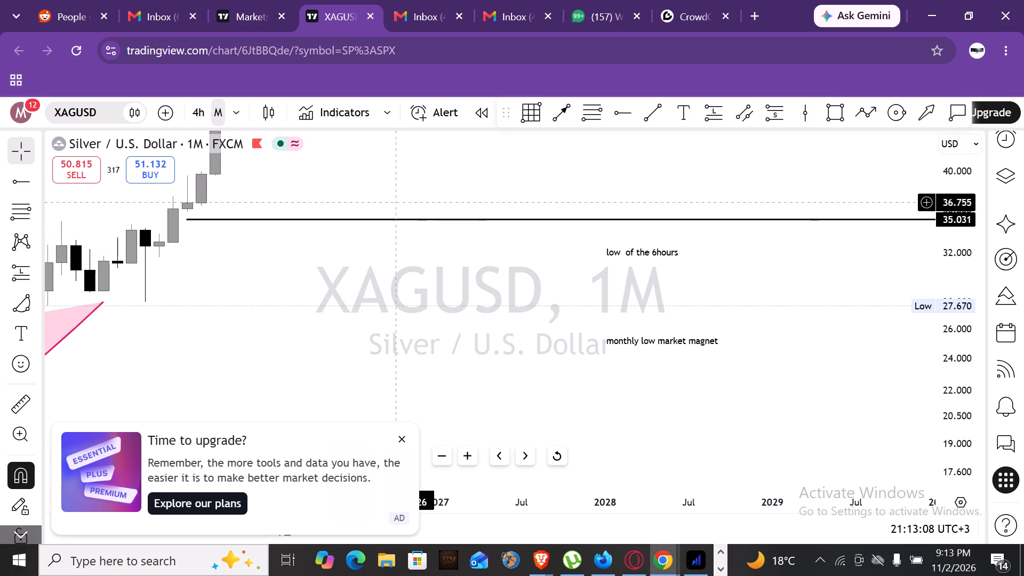
{"action": "left_click_drag", "start_coordinate": [432, 169], "coordinate": [426, 415]}
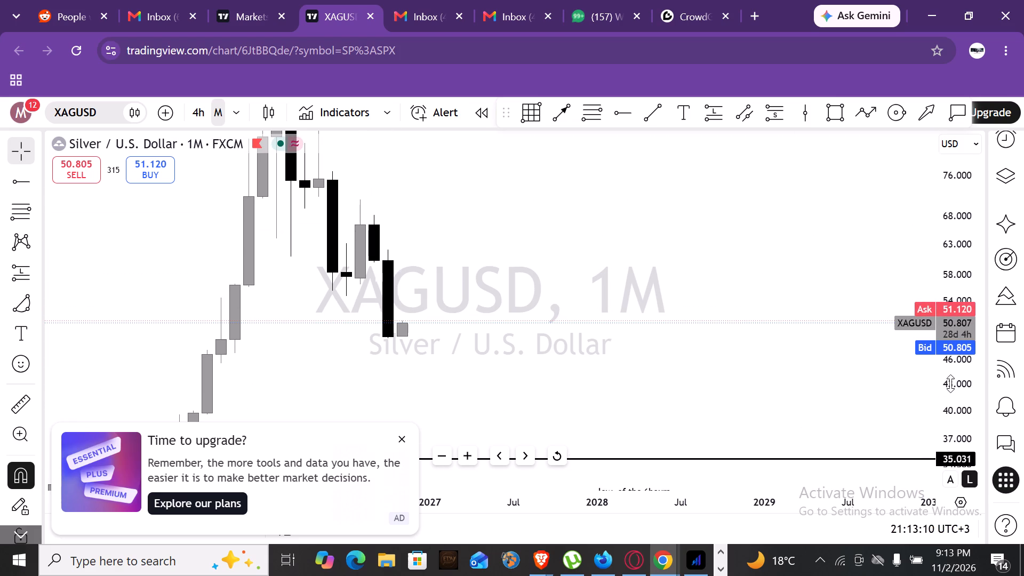
{"action": "scroll", "coordinate": [955, 362], "scroll_direction": "up", "scroll_amount": 11}
{"action": "left_click_drag", "start_coordinate": [532, 292], "coordinate": [630, 367]}
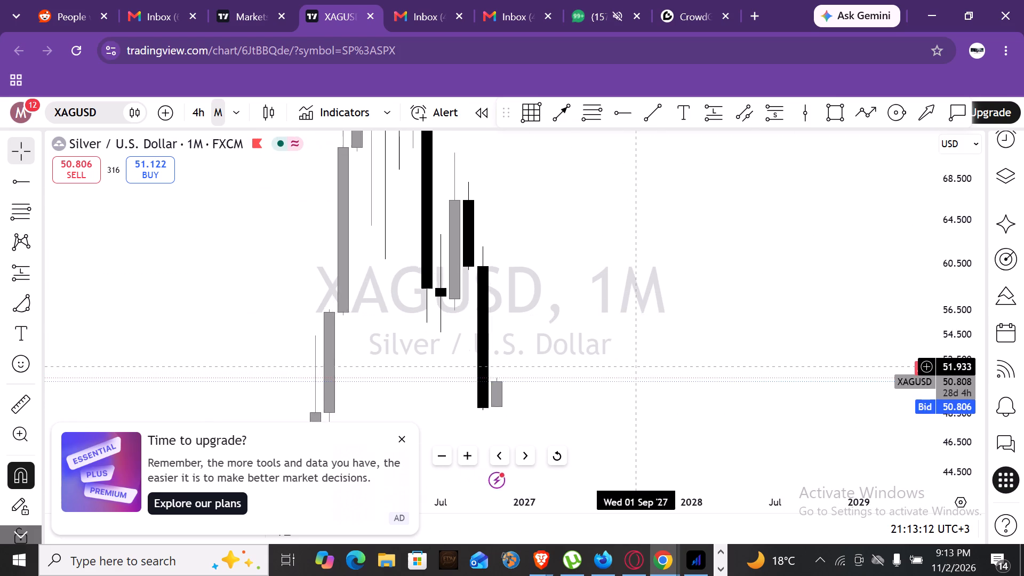
{"action": "left_click_drag", "start_coordinate": [630, 367], "coordinate": [651, 357]}
{"action": "scroll", "coordinate": [965, 346], "scroll_direction": "down", "scroll_amount": 3}
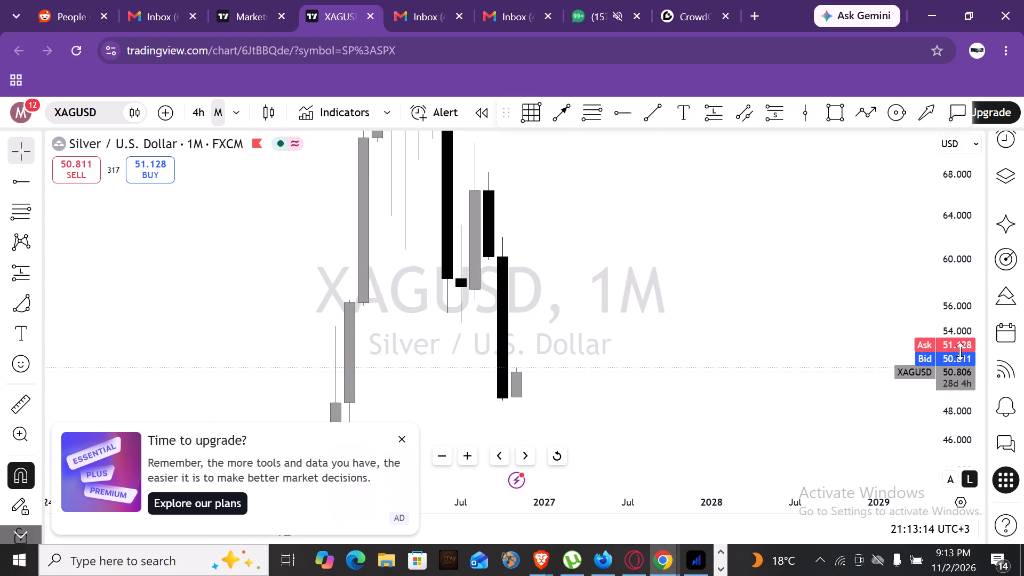
{"action": "scroll", "coordinate": [960, 351], "scroll_direction": "down", "scroll_amount": 3}
{"action": "left_click_drag", "start_coordinate": [736, 314], "coordinate": [746, 246]}
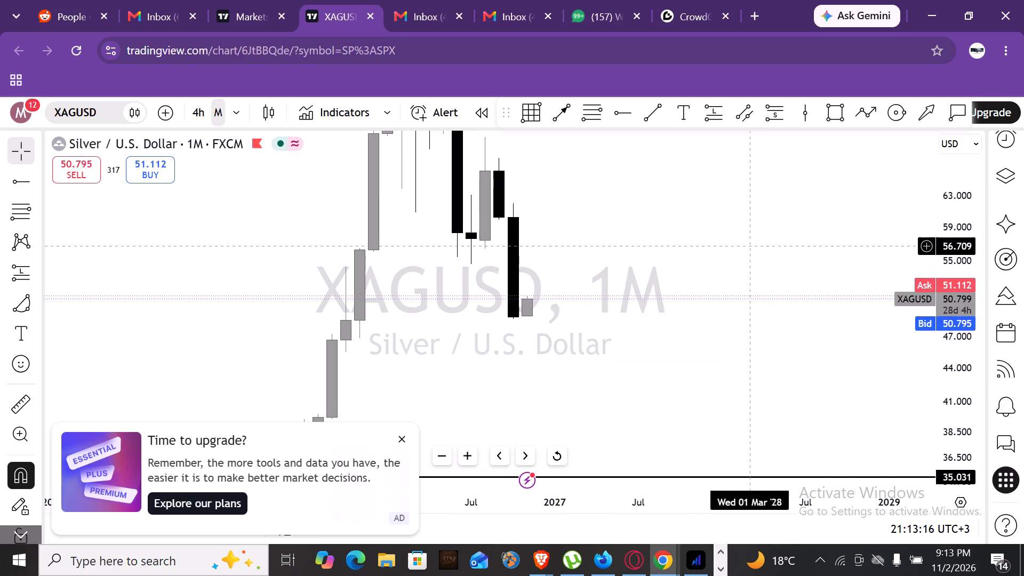
{"action": "left_click_drag", "start_coordinate": [746, 246], "coordinate": [724, 257]}
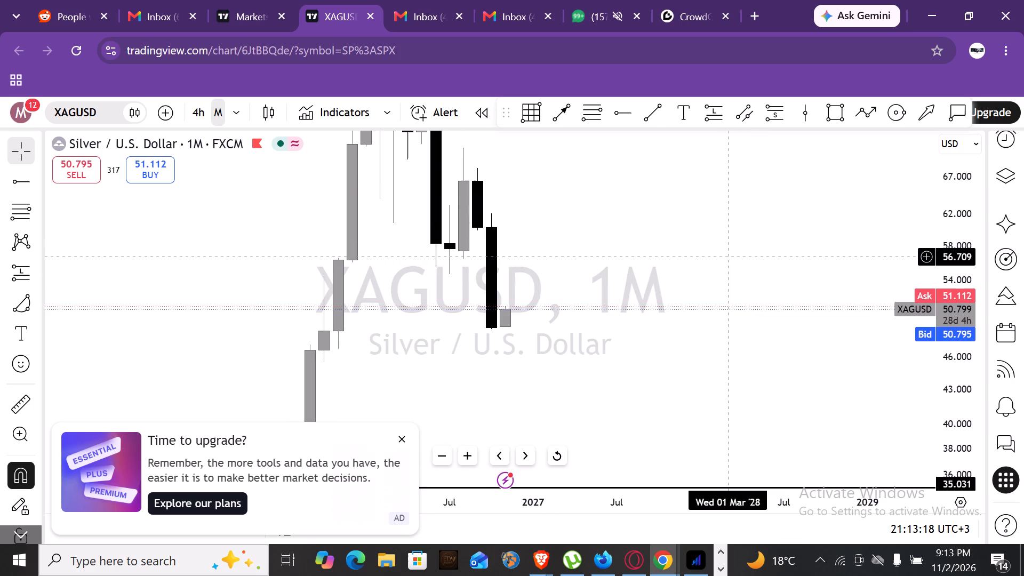
{"action": "left_click_drag", "start_coordinate": [724, 257], "coordinate": [719, 368]}
{"action": "scroll", "coordinate": [952, 318], "scroll_direction": "down", "scroll_amount": 10}
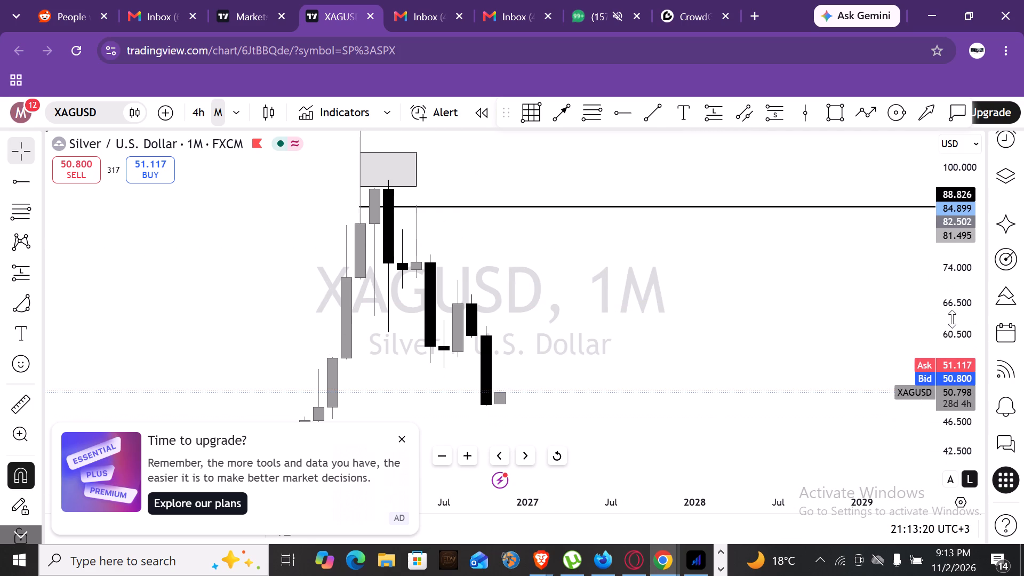
{"action": "scroll", "coordinate": [951, 319], "scroll_direction": "up", "scroll_amount": 5}
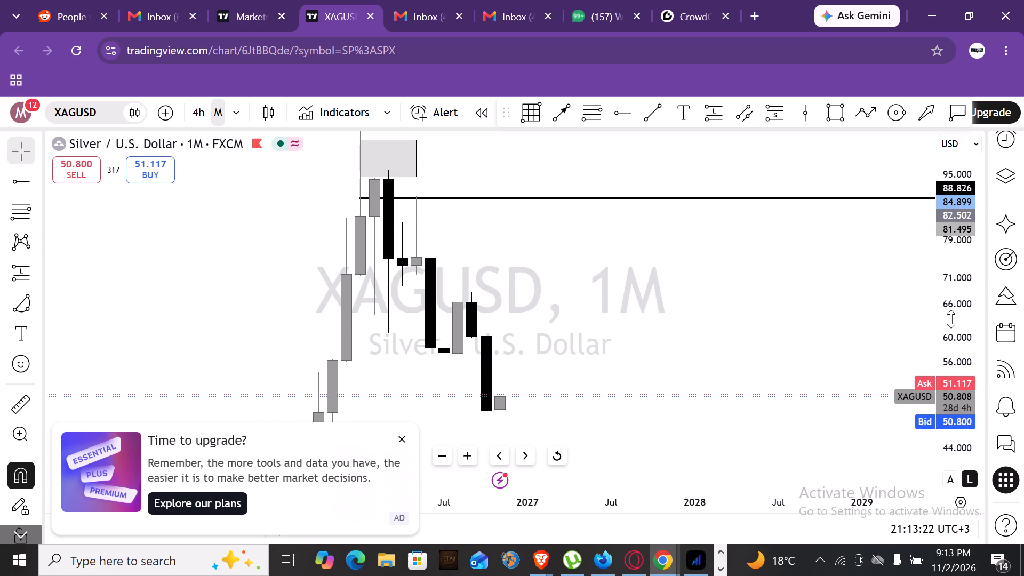
{"action": "scroll", "coordinate": [951, 319], "scroll_direction": "up", "scroll_amount": 4}
{"action": "left_click_drag", "start_coordinate": [746, 339], "coordinate": [711, 224]}
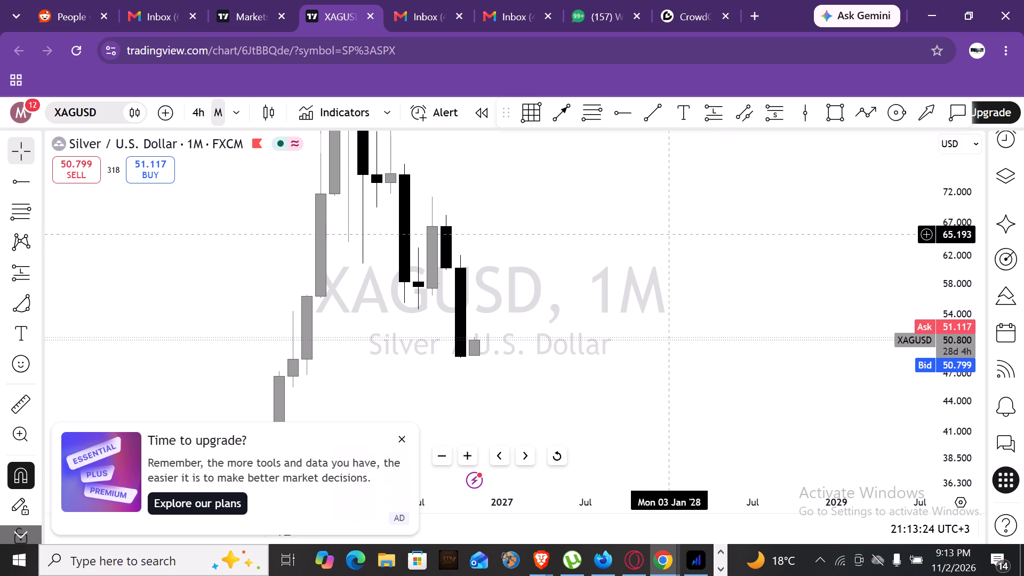
Draw horizontal rays from the October 2026 candle's low at 48.704 and its high at 62.008.
{"action": "left_click", "coordinate": [615, 108]}
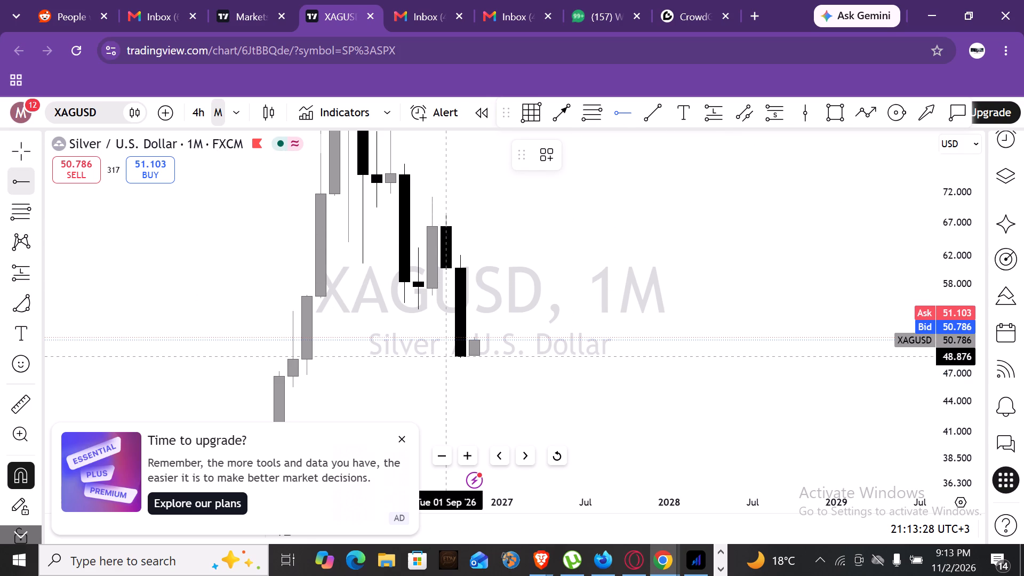
{"action": "left_click", "coordinate": [462, 357]}
{"action": "left_click", "coordinate": [591, 301]}
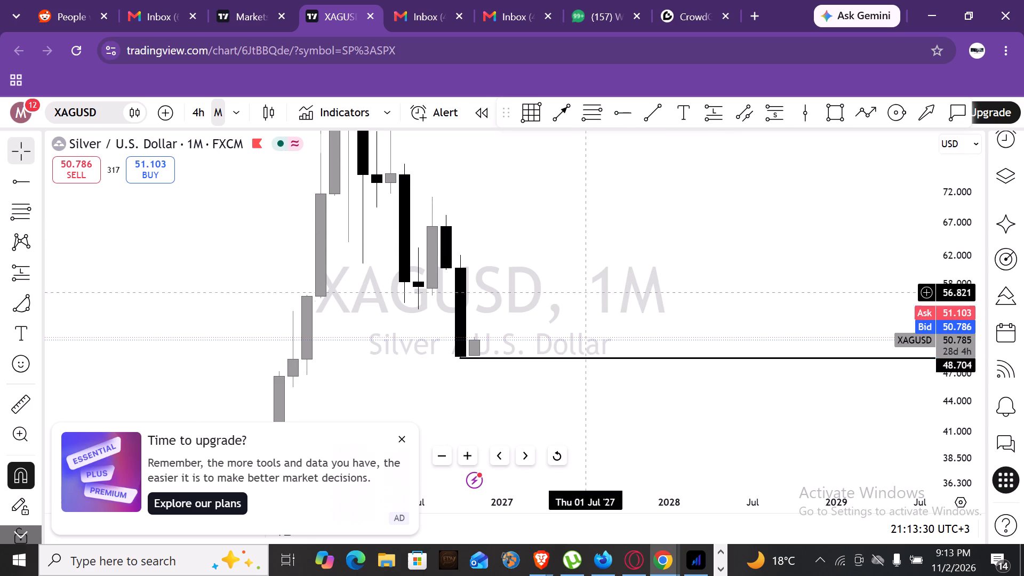
{"action": "left_click", "coordinate": [622, 113]}
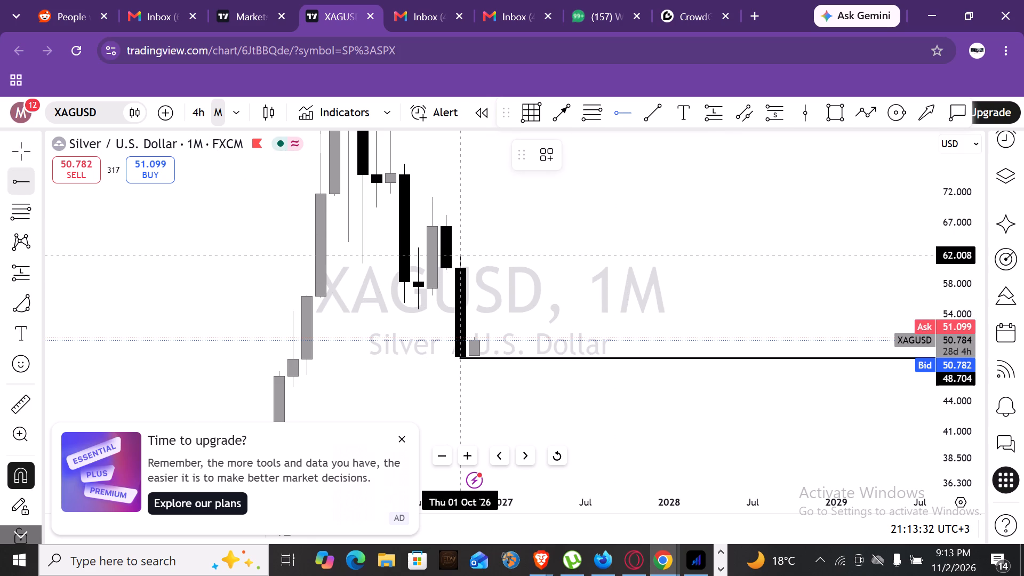
{"action": "left_click", "coordinate": [461, 250]}
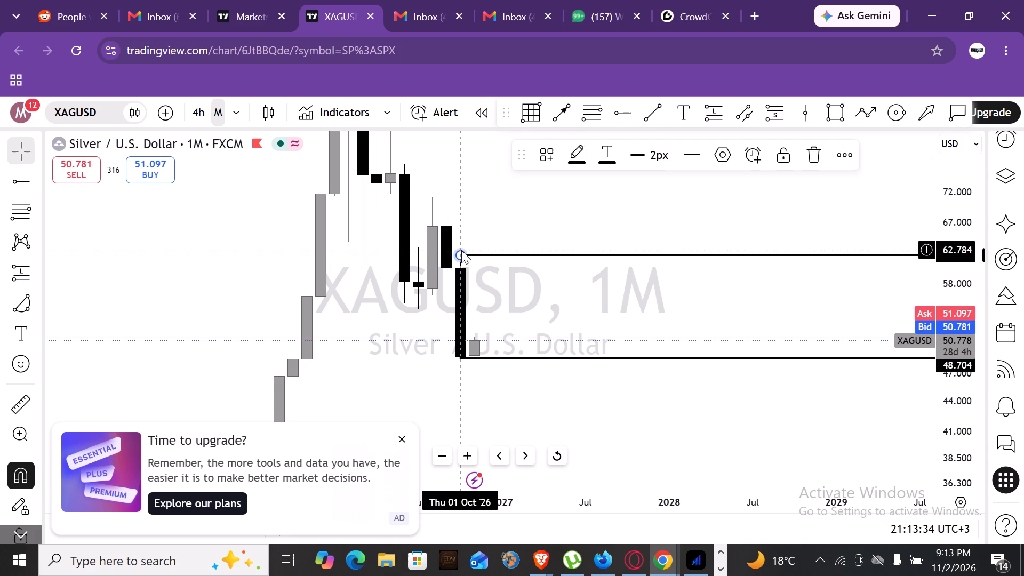
{"action": "left_click", "coordinate": [306, 314]}
Draw a Fibonacci retracement on the October 2026 candle from its low at 48.704 up to about 62.313.
{"action": "left_click_drag", "start_coordinate": [341, 357], "coordinate": [271, 373]}
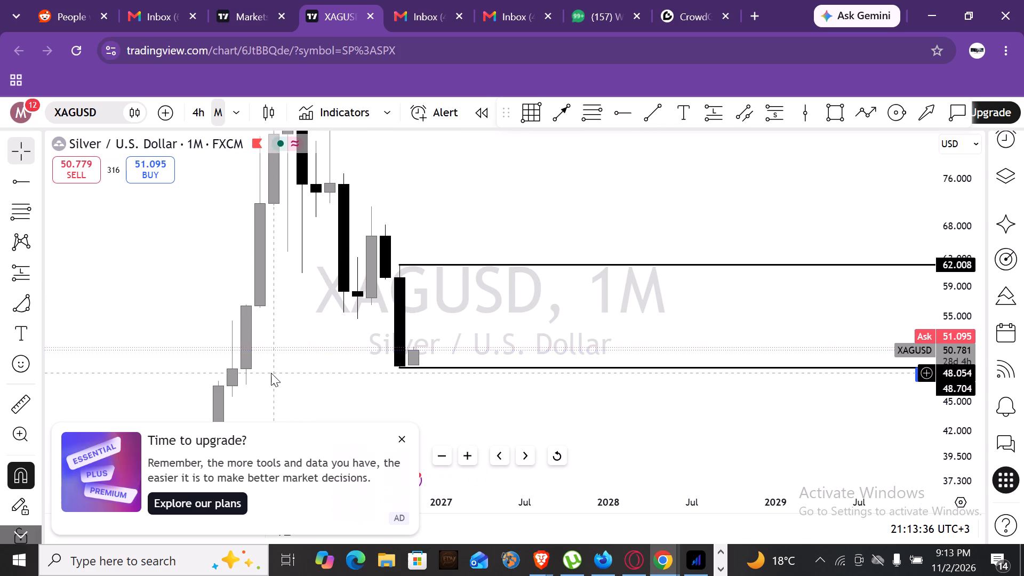
{"action": "left_click", "coordinate": [401, 440]}
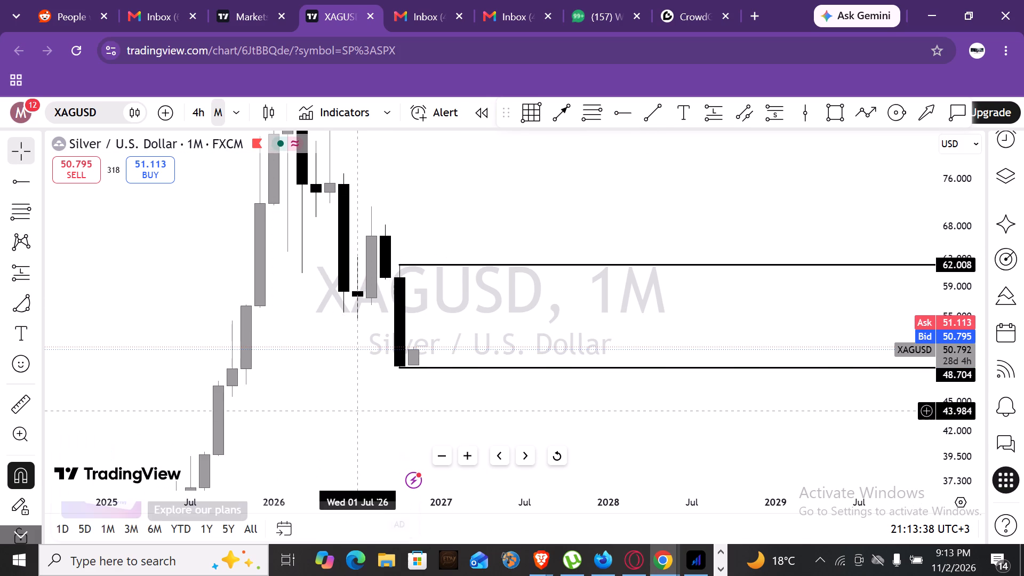
{"action": "left_click_drag", "start_coordinate": [260, 378], "coordinate": [230, 356]}
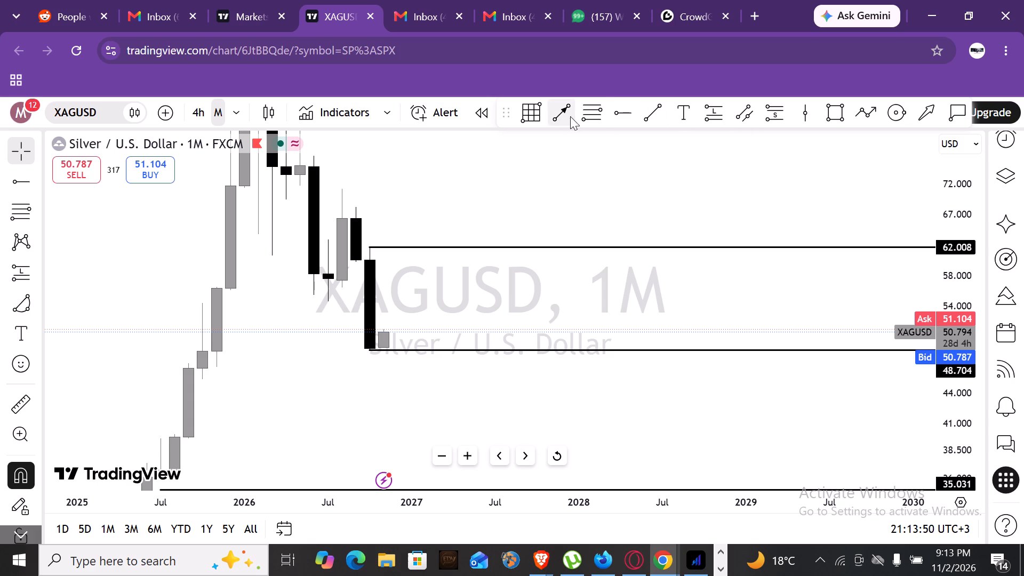
{"action": "left_click", "coordinate": [597, 117]}
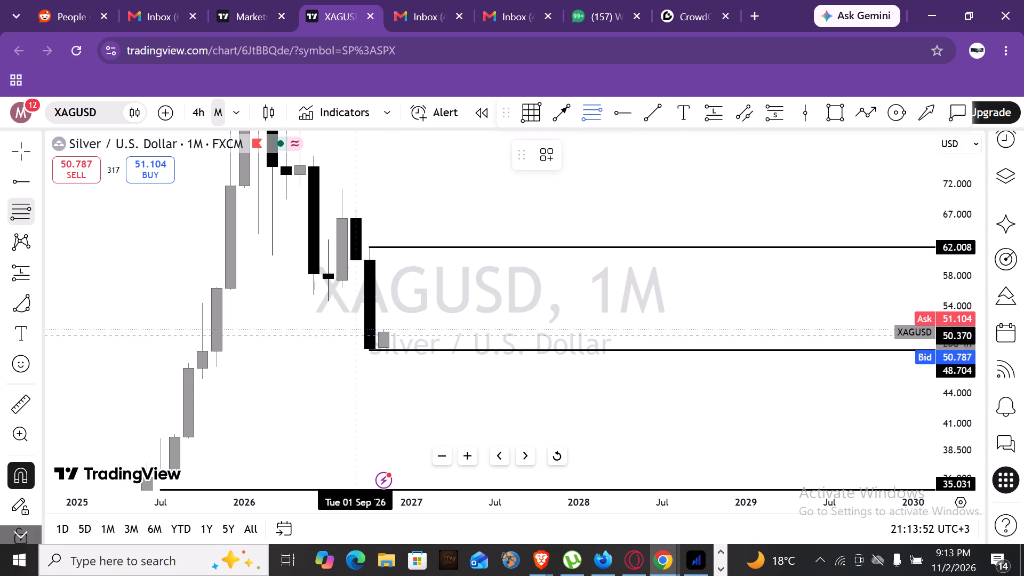
{"action": "left_click", "coordinate": [374, 349]}
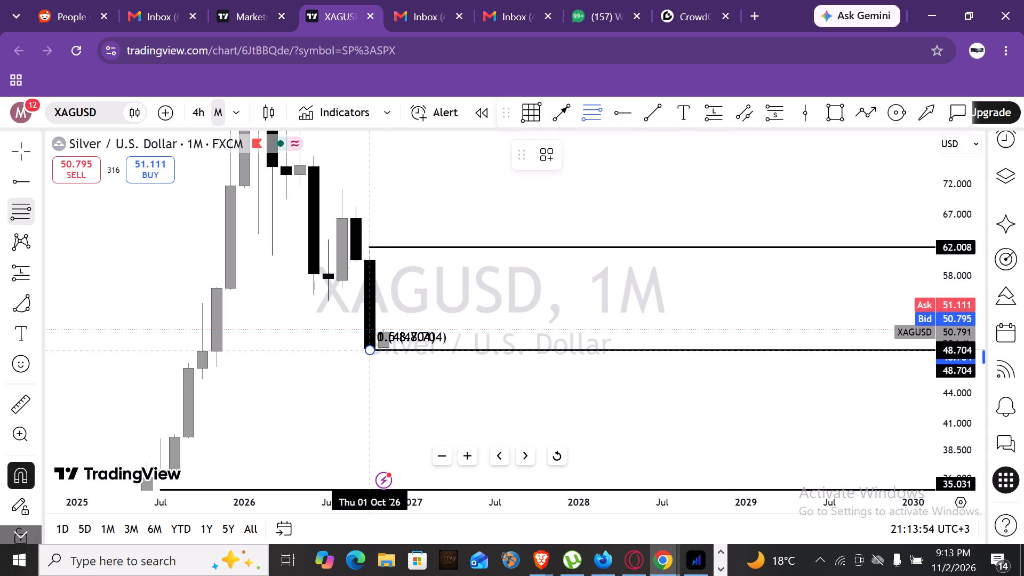
{"action": "left_click", "coordinate": [529, 245]}
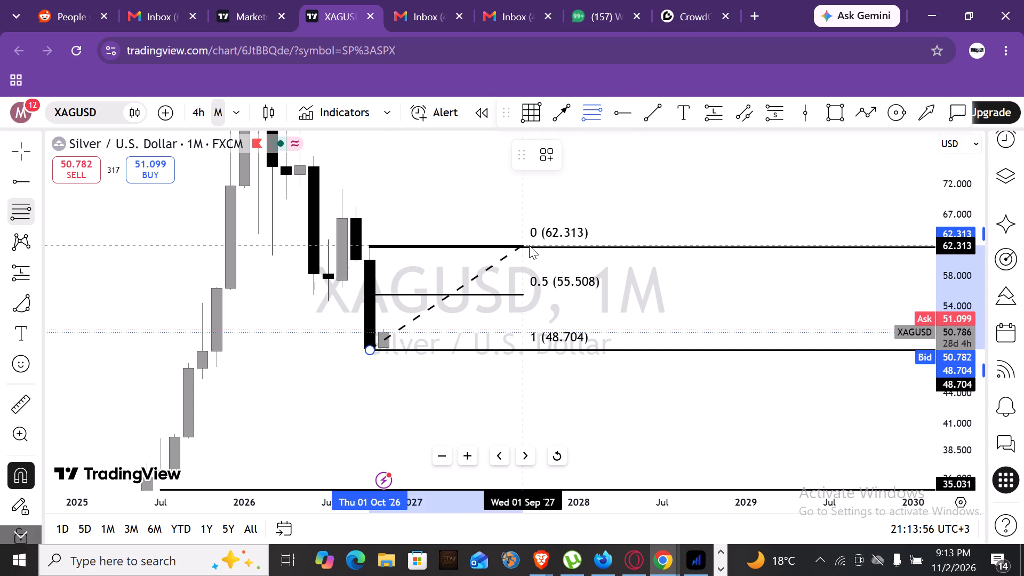
{"action": "left_click", "coordinate": [658, 201]}
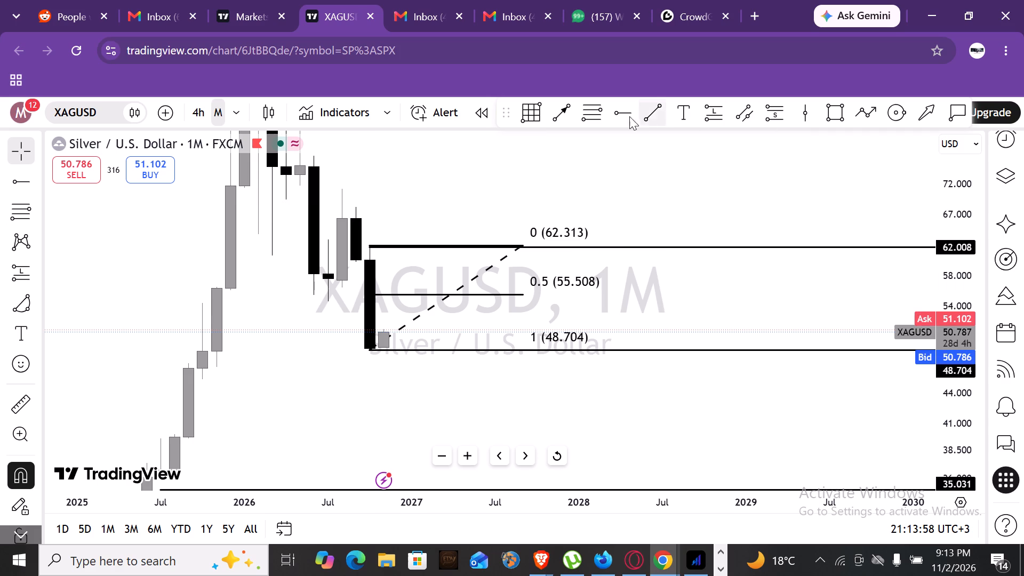
Draw a horizontal ray from the October 2026 candle and align it with the 0.5 retracement level at about 55.552.
{"action": "left_click", "coordinate": [626, 113]}
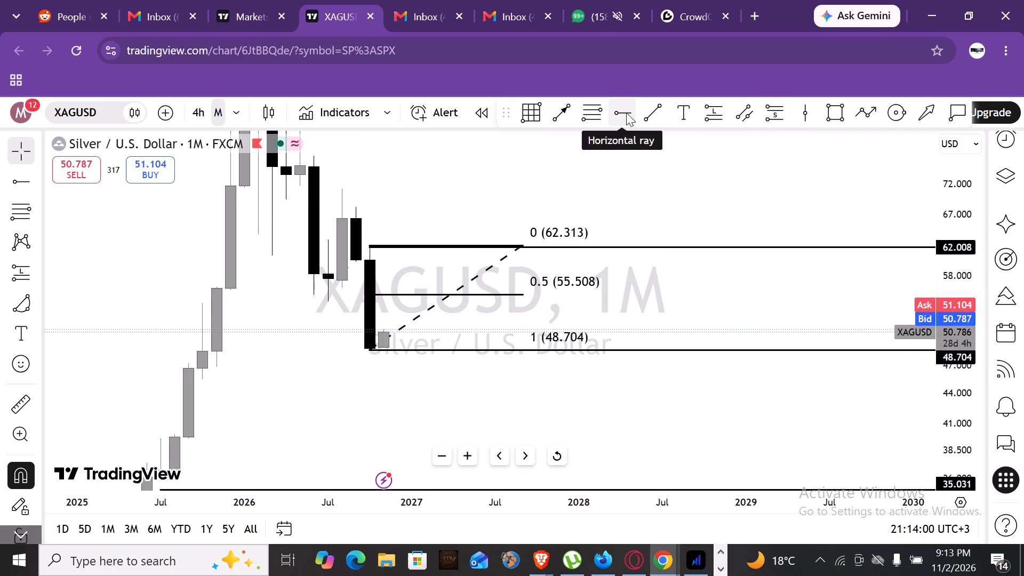
{"action": "left_click", "coordinate": [372, 293]}
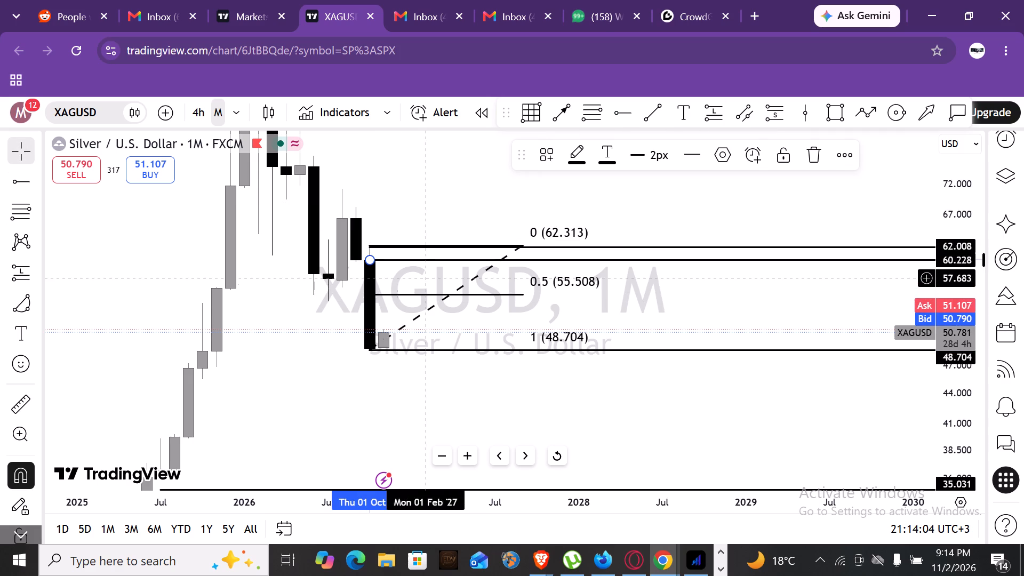
{"action": "left_click_drag", "start_coordinate": [565, 261], "coordinate": [559, 297]}
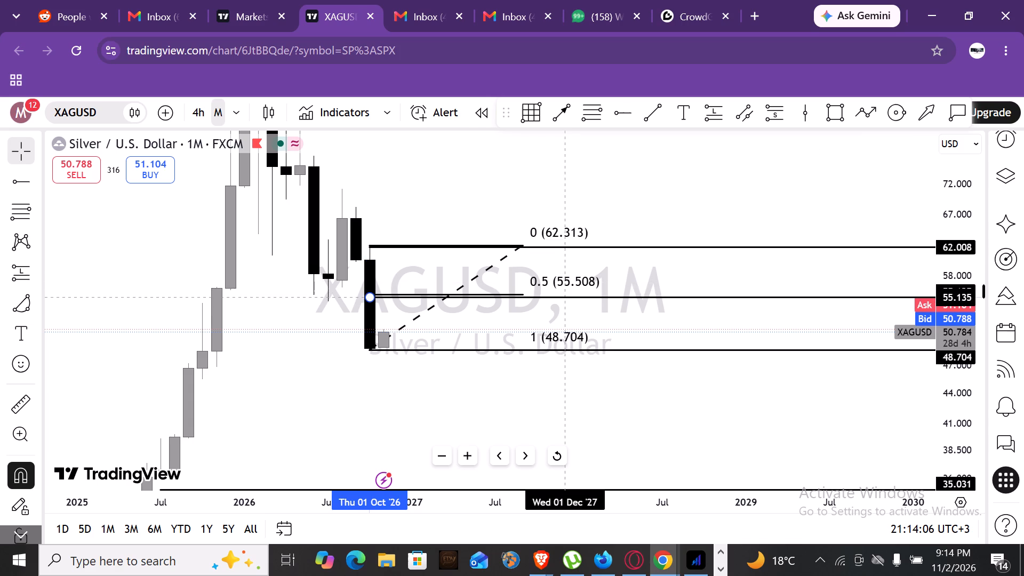
{"action": "left_click_drag", "start_coordinate": [559, 297], "coordinate": [558, 294]}
{"action": "left_click", "coordinate": [492, 196]}
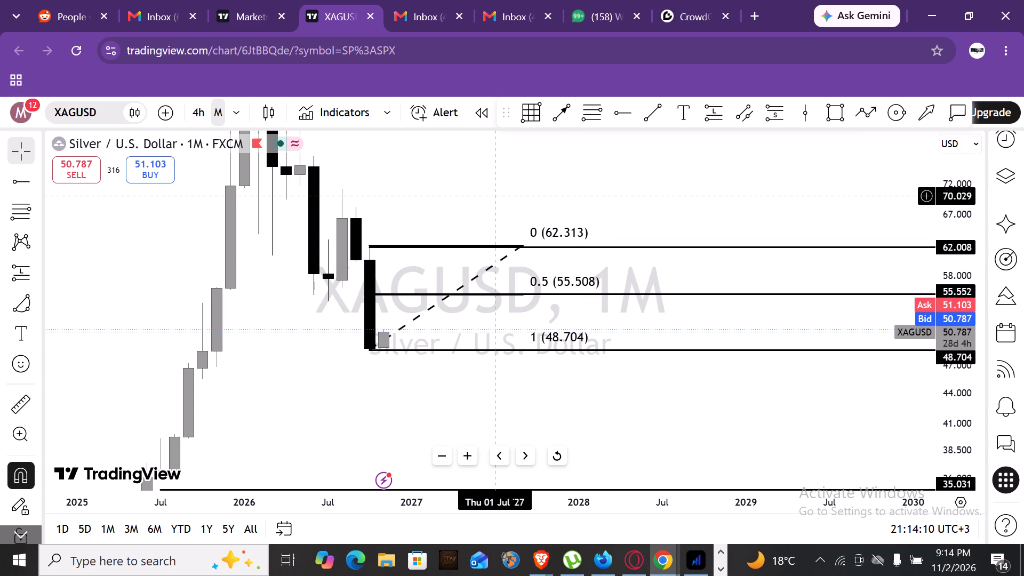
Delete the Fibonacci retracement from the October 2026 candle.
{"action": "left_click", "coordinate": [484, 271]}
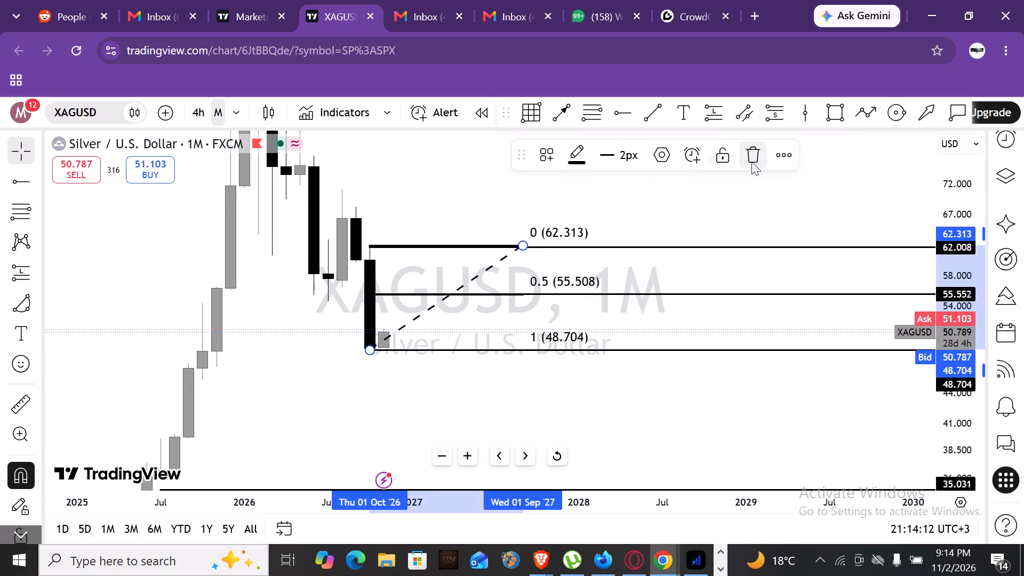
{"action": "left_click", "coordinate": [753, 151]}
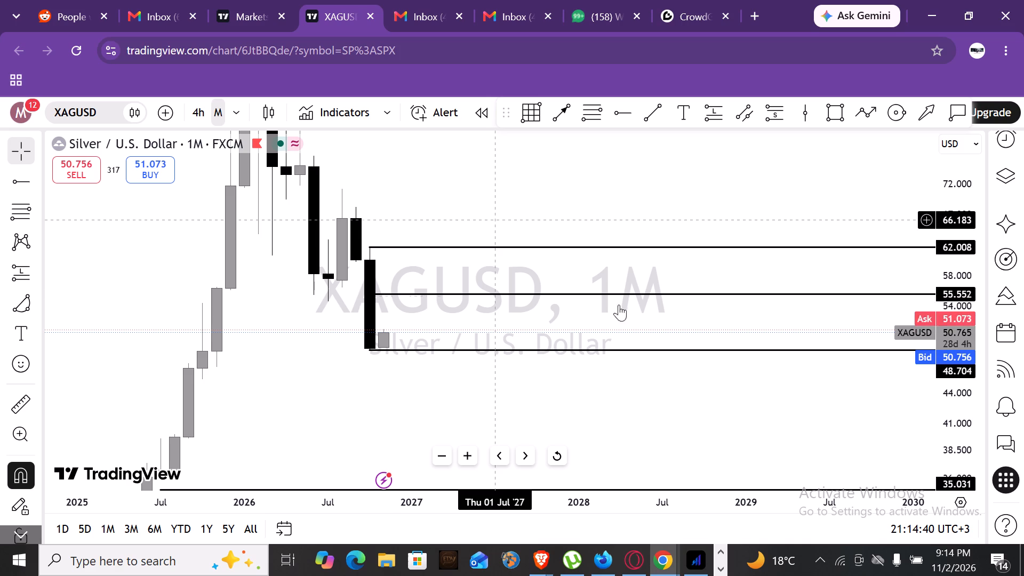
Add a text label reading "midpoint of candle" at the 55.552 ray of the October 2026 candle.
{"action": "scroll", "coordinate": [955, 340], "scroll_direction": "up", "scroll_amount": 4}
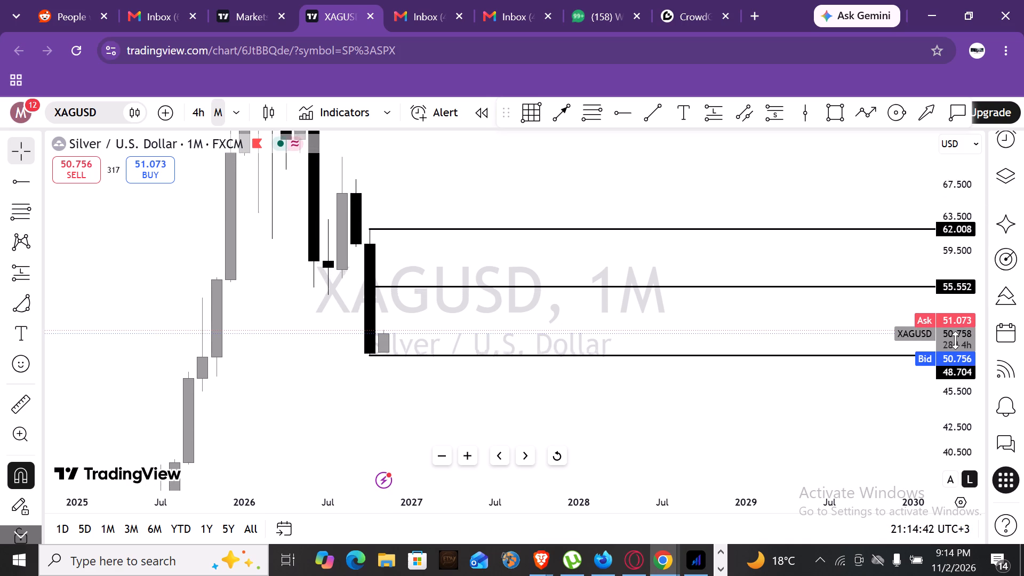
{"action": "scroll", "coordinate": [955, 340], "scroll_direction": "up", "scroll_amount": 5}
{"action": "left_click_drag", "start_coordinate": [272, 277], "coordinate": [231, 321]}
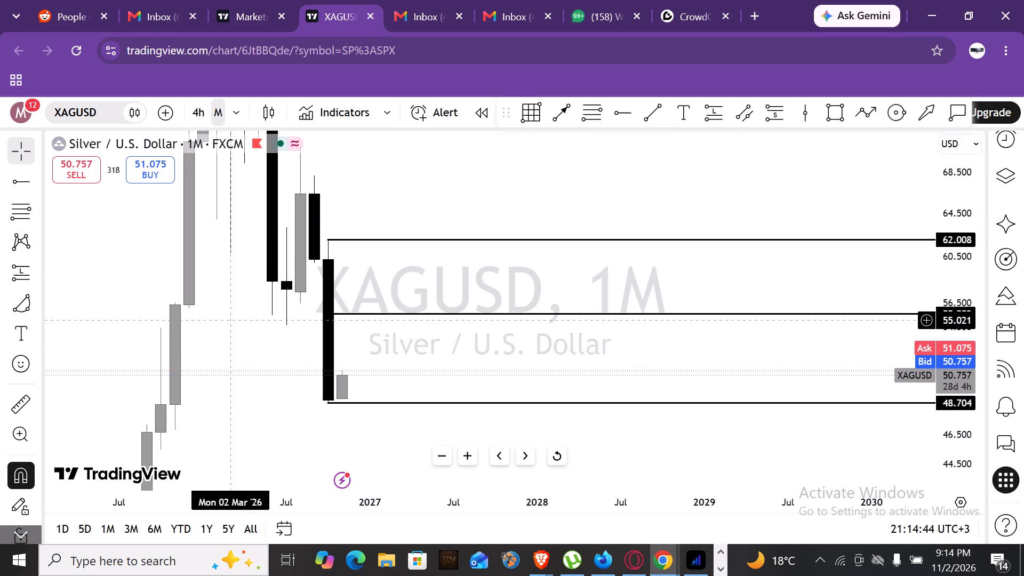
{"action": "left_click_drag", "start_coordinate": [231, 321], "coordinate": [133, 283]}
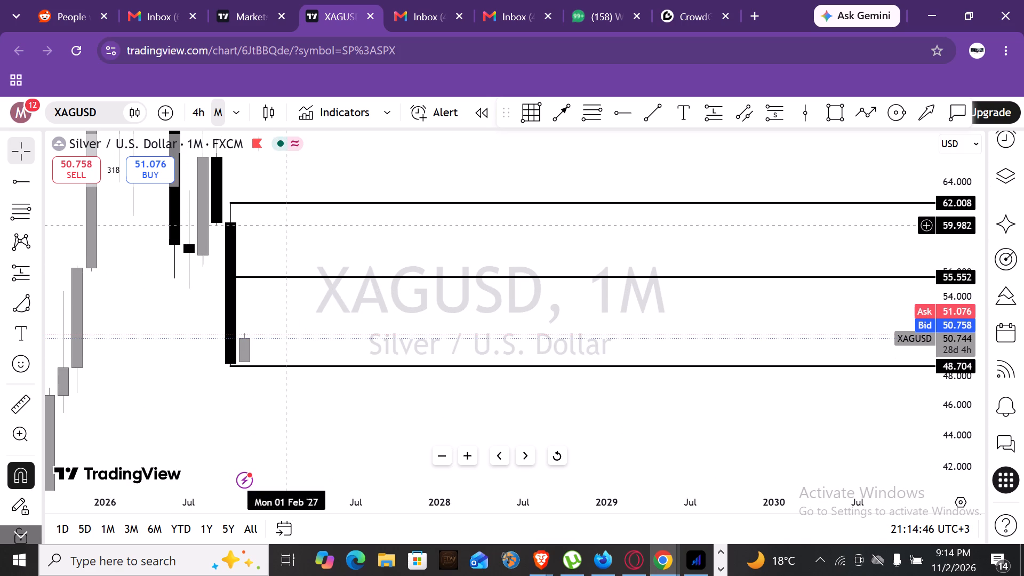
{"action": "left_click", "coordinate": [682, 104]}
{"action": "left_click", "coordinate": [490, 266]}
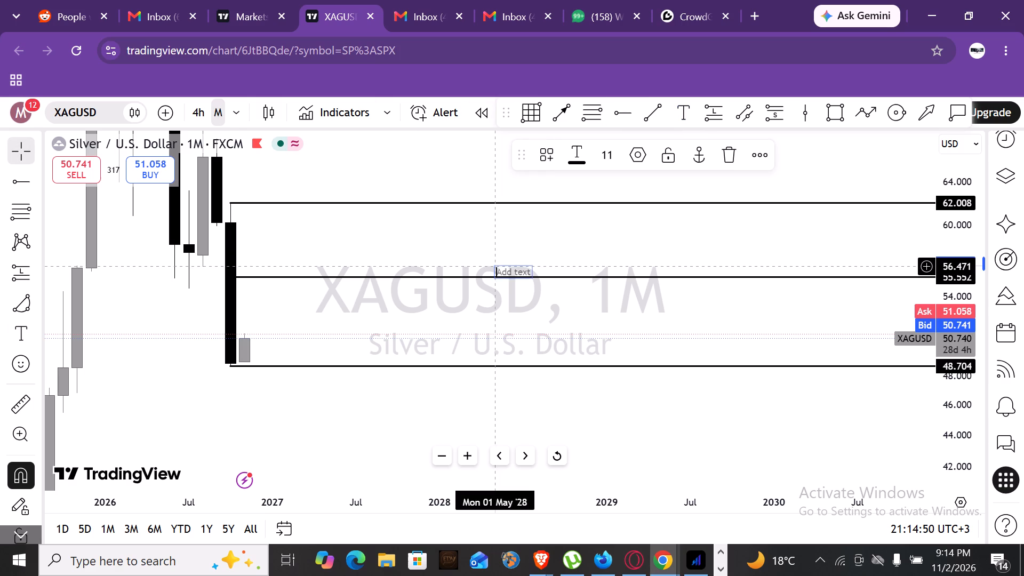
{"action": "type", "text": "midpoint o"}
{"action": "type", "text": "f"}
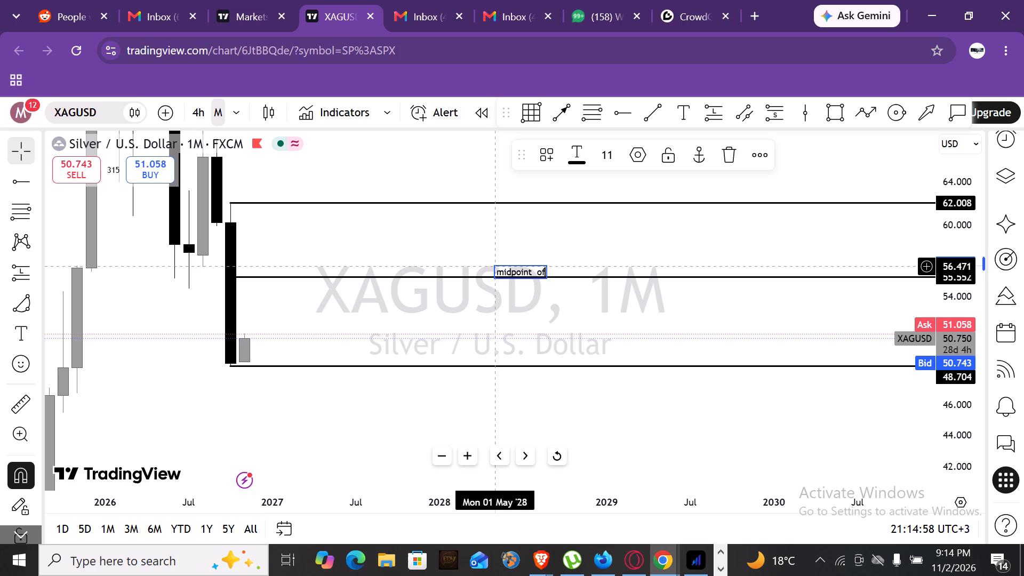
{"action": "key", "text": "space"}
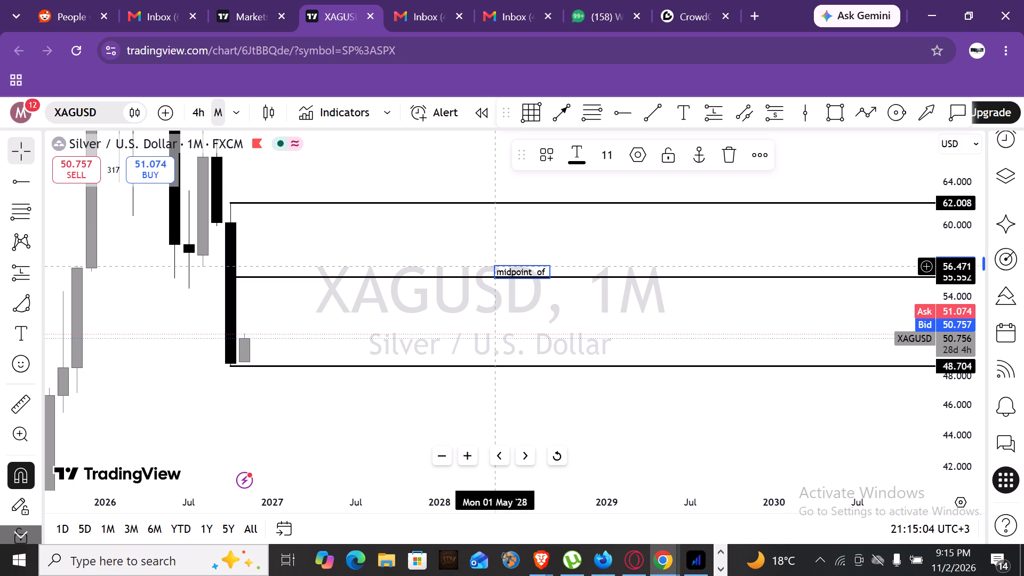
{"action": "type", "text": "candle"}
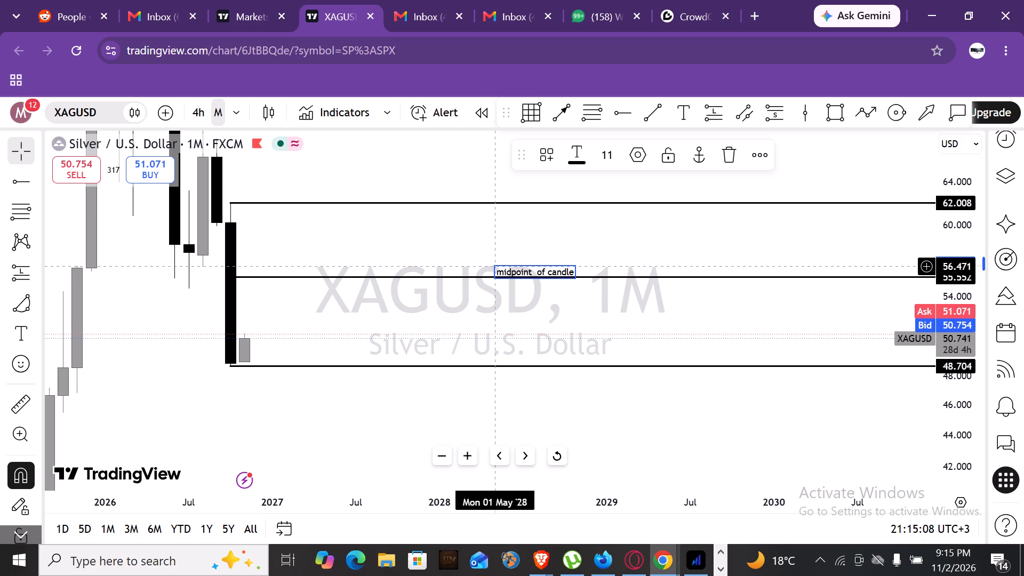
{"action": "left_click", "coordinate": [539, 314]}
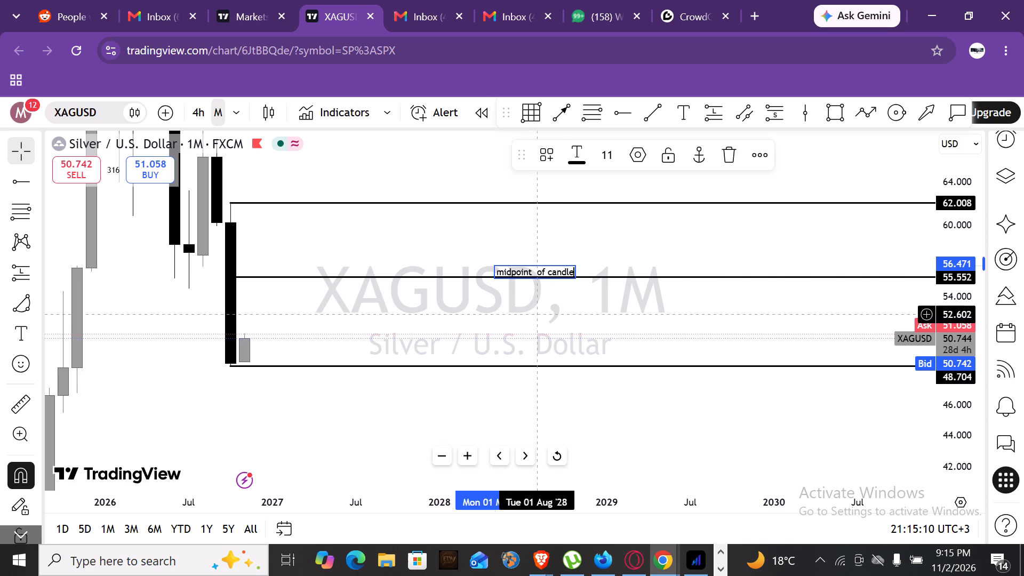
Move the "midpoint of candle" label to sit just beneath the 55.552 ray.
{"action": "left_click_drag", "start_coordinate": [546, 270], "coordinate": [545, 288]}
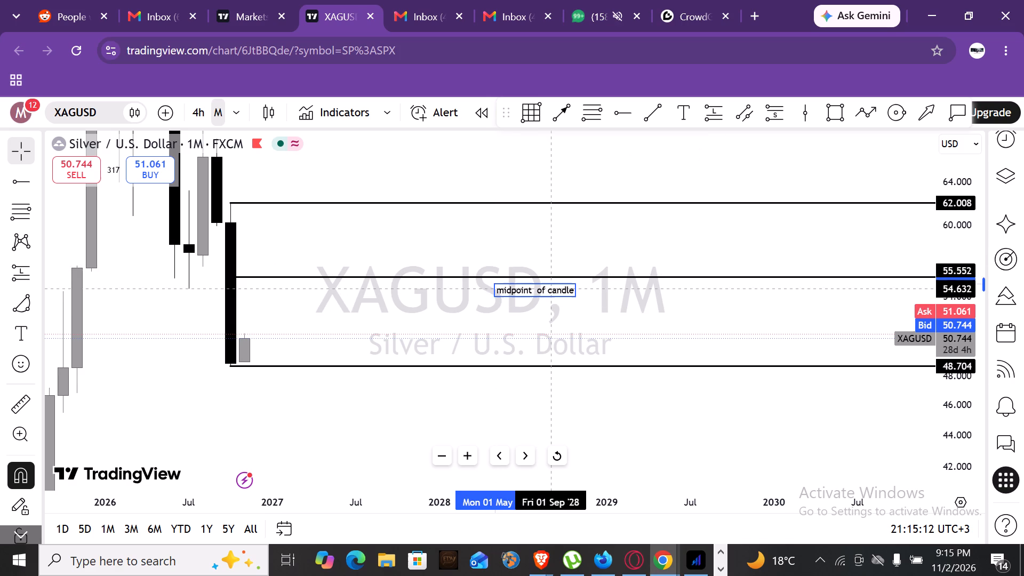
{"action": "left_click_drag", "start_coordinate": [545, 288], "coordinate": [540, 286]}
{"action": "left_click", "coordinate": [561, 257]}
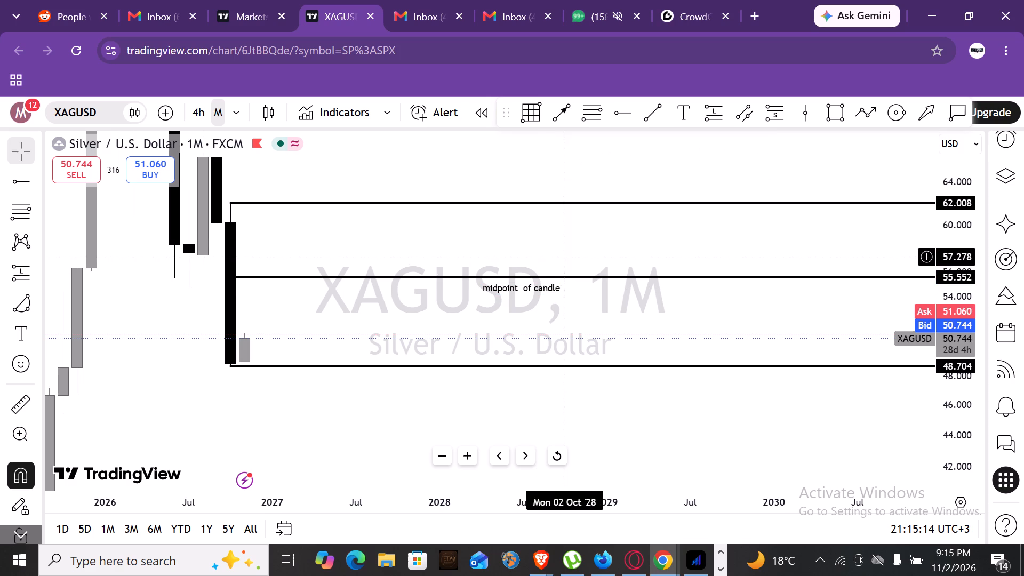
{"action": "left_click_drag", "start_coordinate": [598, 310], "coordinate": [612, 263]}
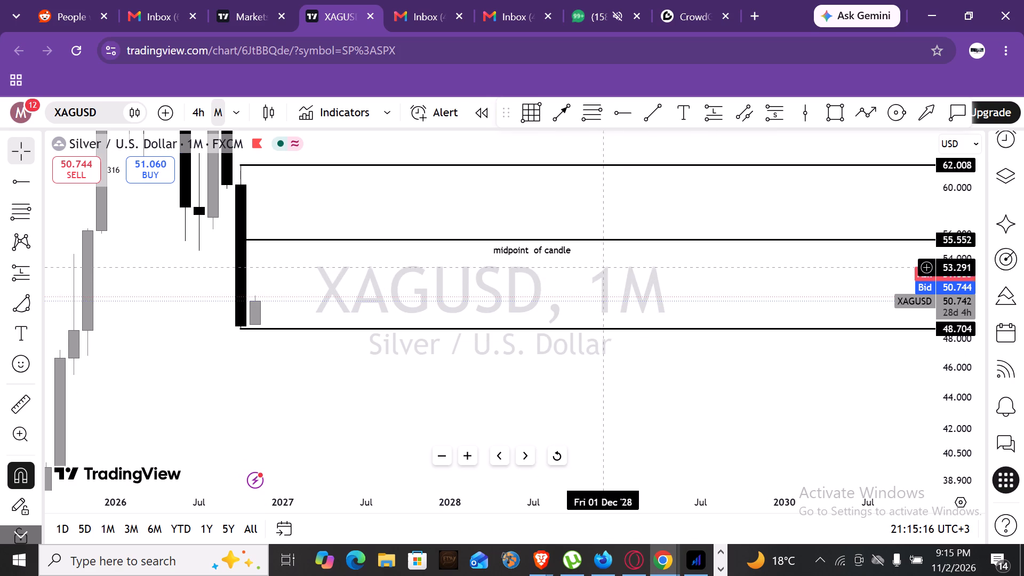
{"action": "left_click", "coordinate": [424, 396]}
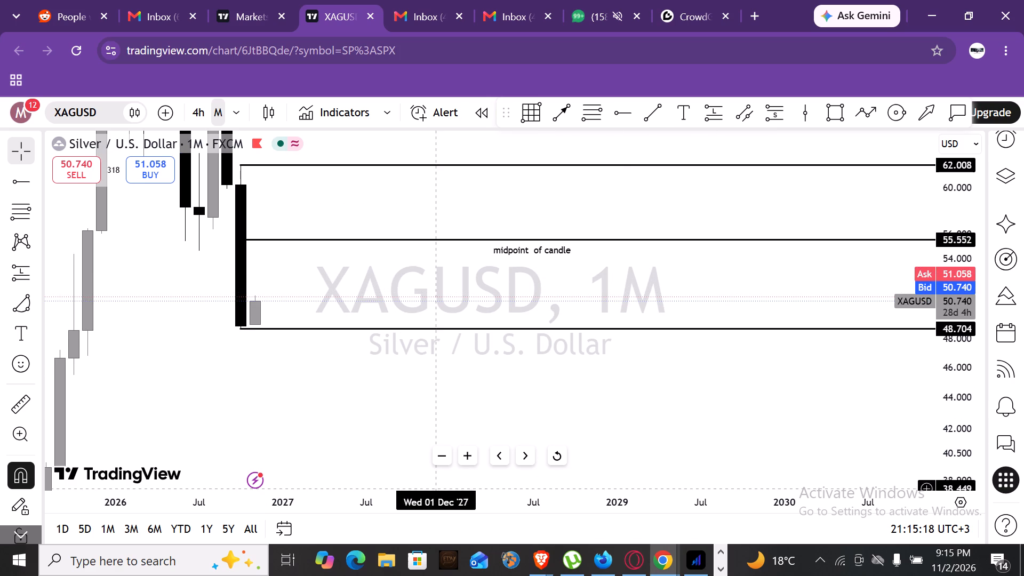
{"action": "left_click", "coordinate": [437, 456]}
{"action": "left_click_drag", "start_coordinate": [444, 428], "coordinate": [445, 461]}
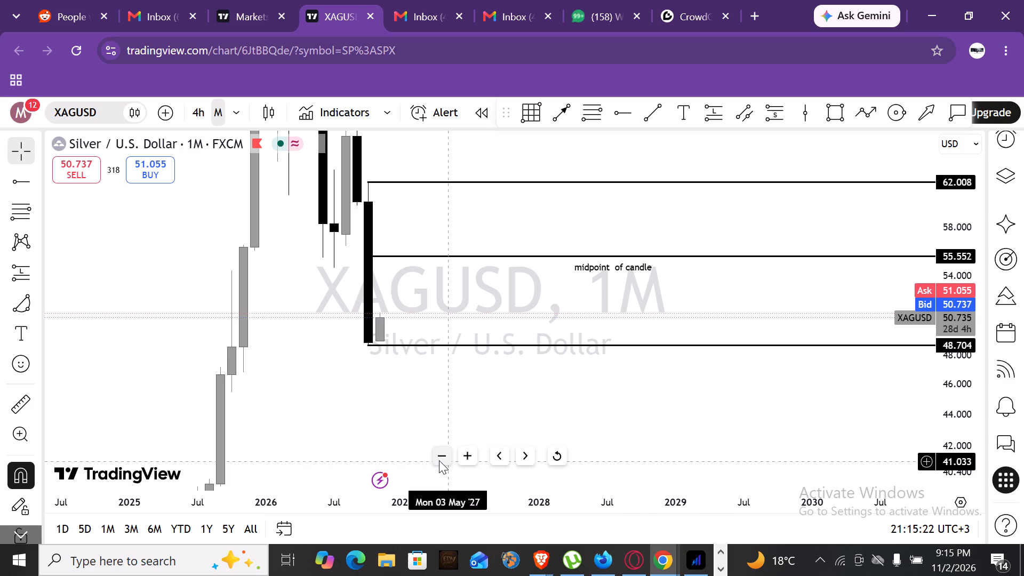
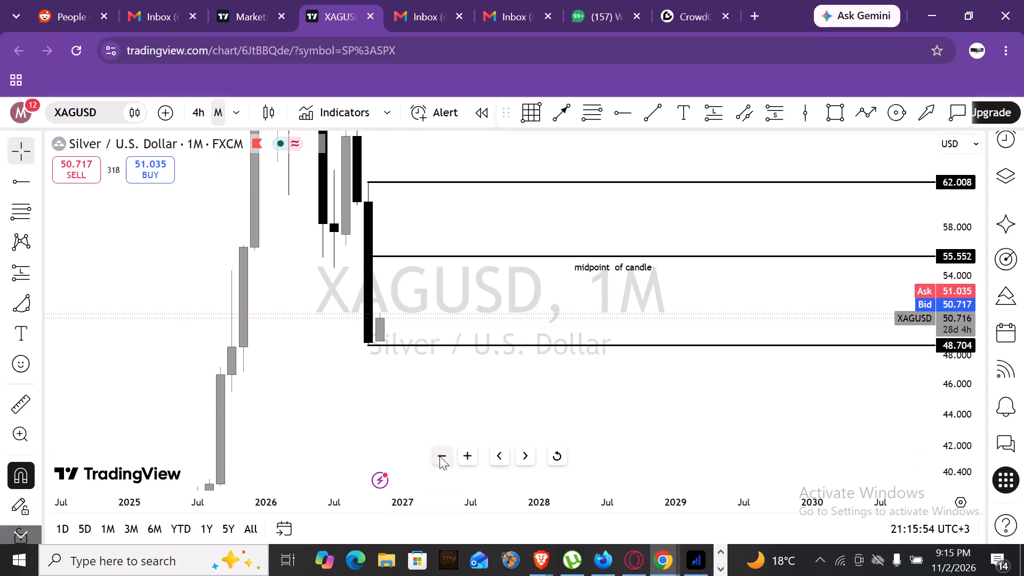
Draw a rectangle from the August 2025 candle out to late 2030, spanning prices from about 45.16 down to about 40.
{"action": "left_click", "coordinate": [439, 456]}
{"action": "left_click_drag", "start_coordinate": [419, 397], "coordinate": [376, 435]}
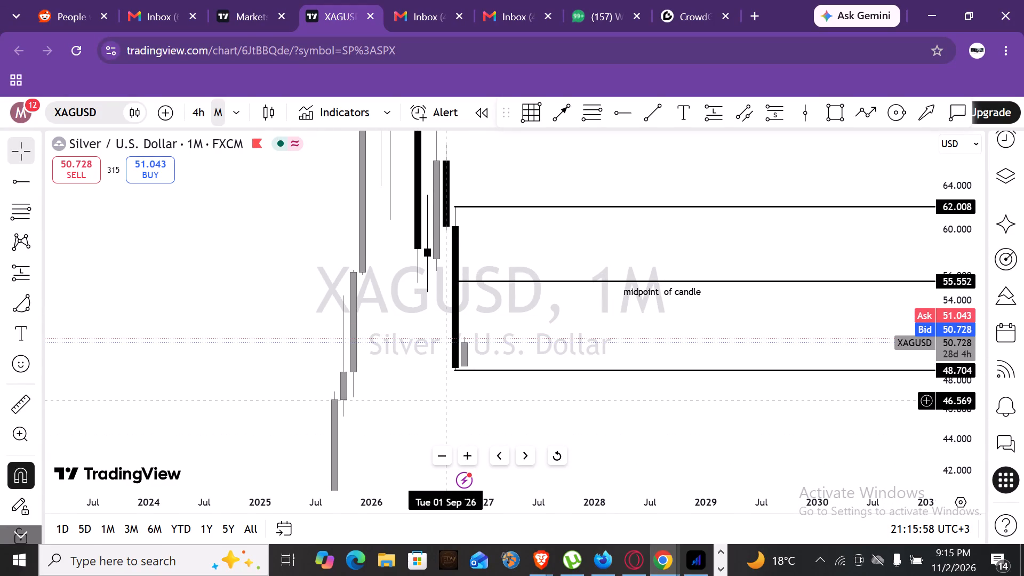
{"action": "left_click_drag", "start_coordinate": [327, 364], "coordinate": [286, 251]}
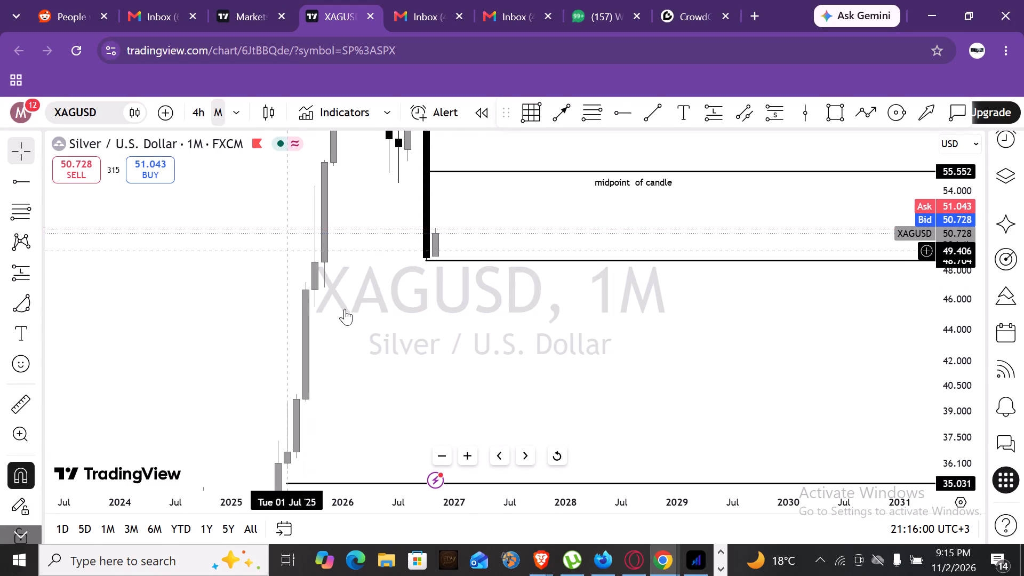
{"action": "left_click", "coordinate": [433, 453]}
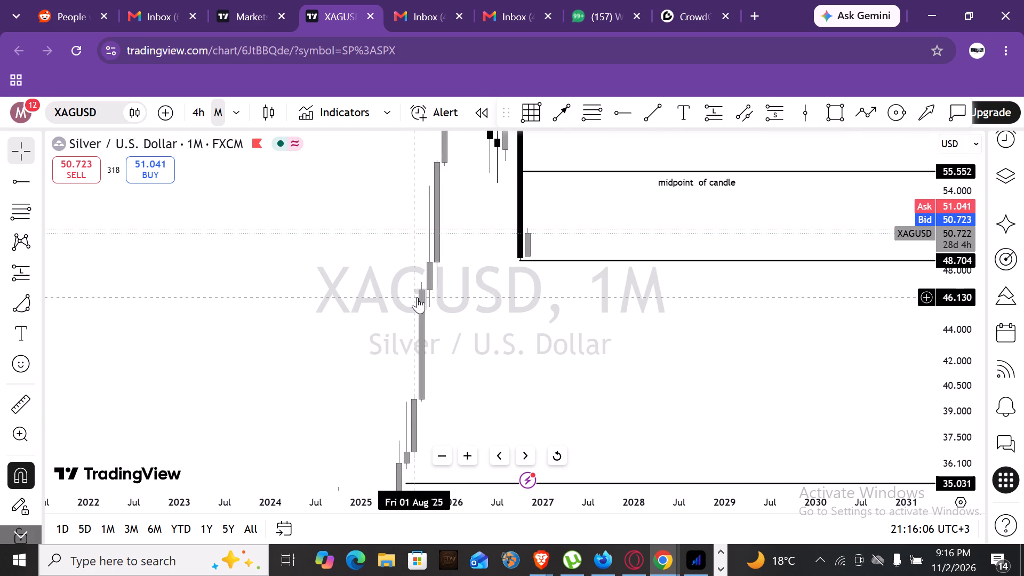
{"action": "left_click", "coordinate": [413, 311]}
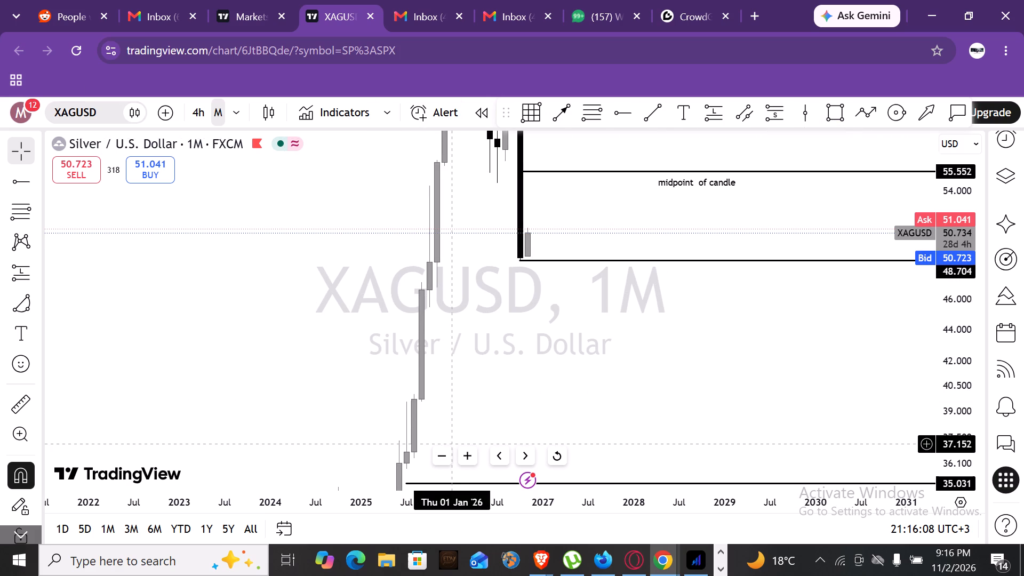
{"action": "left_click", "coordinate": [826, 112]}
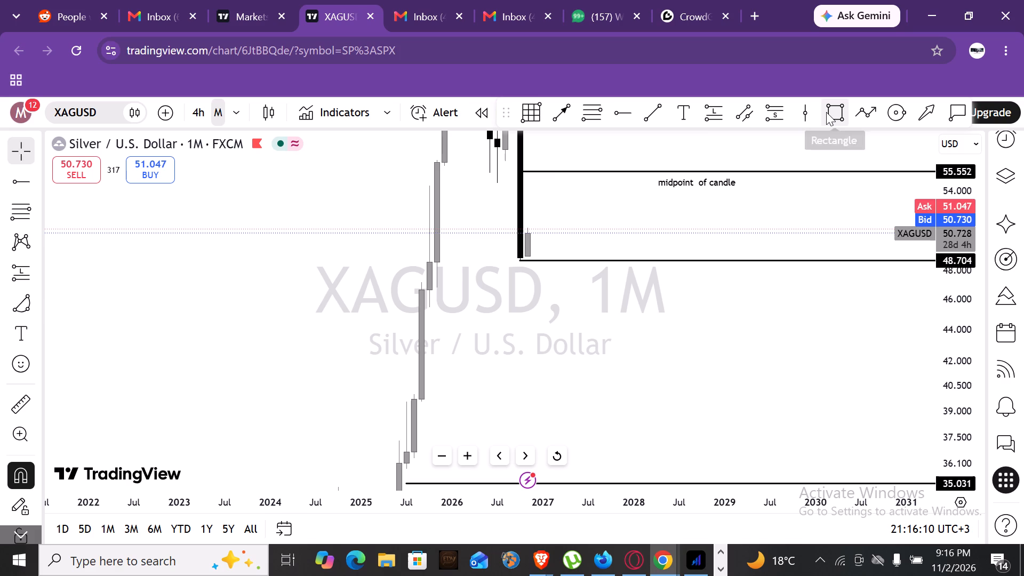
{"action": "left_click", "coordinate": [415, 311]}
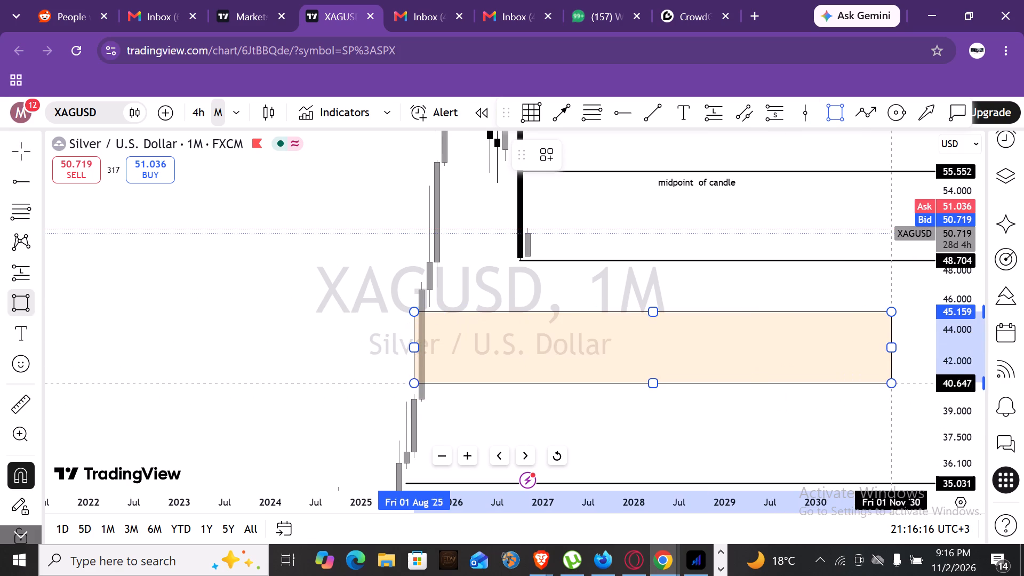
{"action": "left_click", "coordinate": [899, 391]}
{"action": "left_click", "coordinate": [229, 373]}
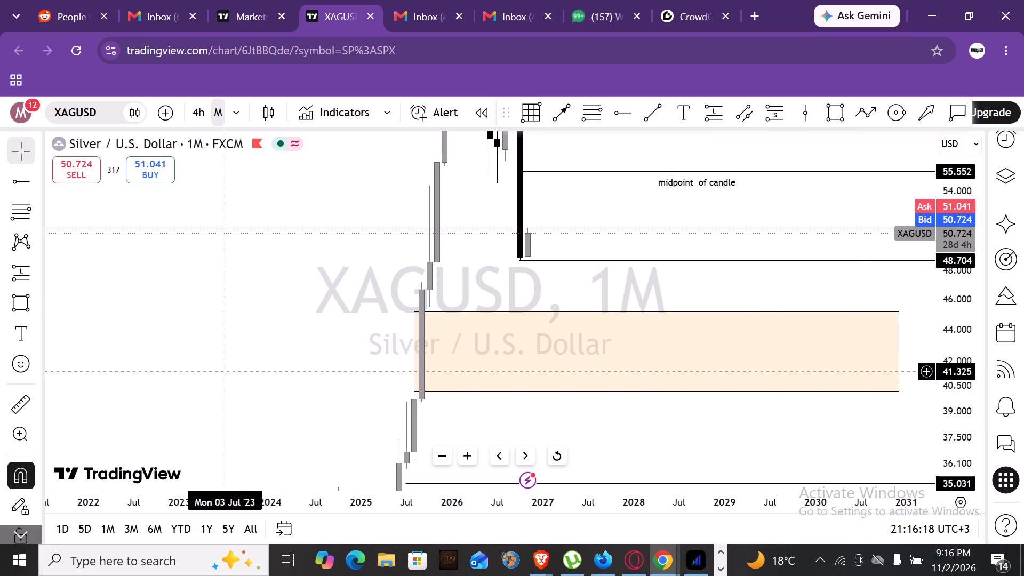
Add a text label reading "fair value gap" inside the rectangle, just after the 2025 candles at about 42.515.
{"action": "left_click_drag", "start_coordinate": [198, 362], "coordinate": [64, 362]}
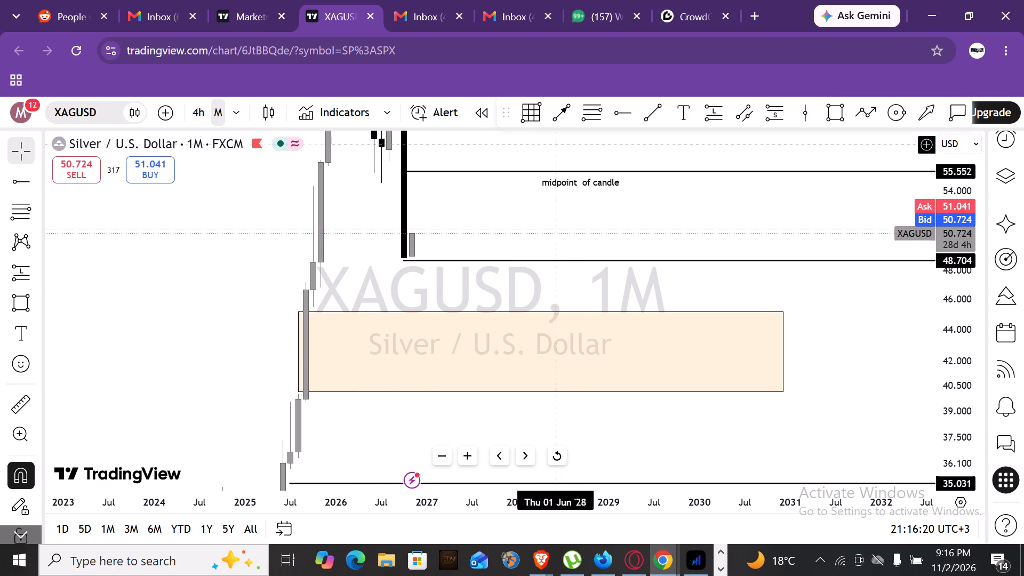
{"action": "left_click", "coordinate": [671, 113]}
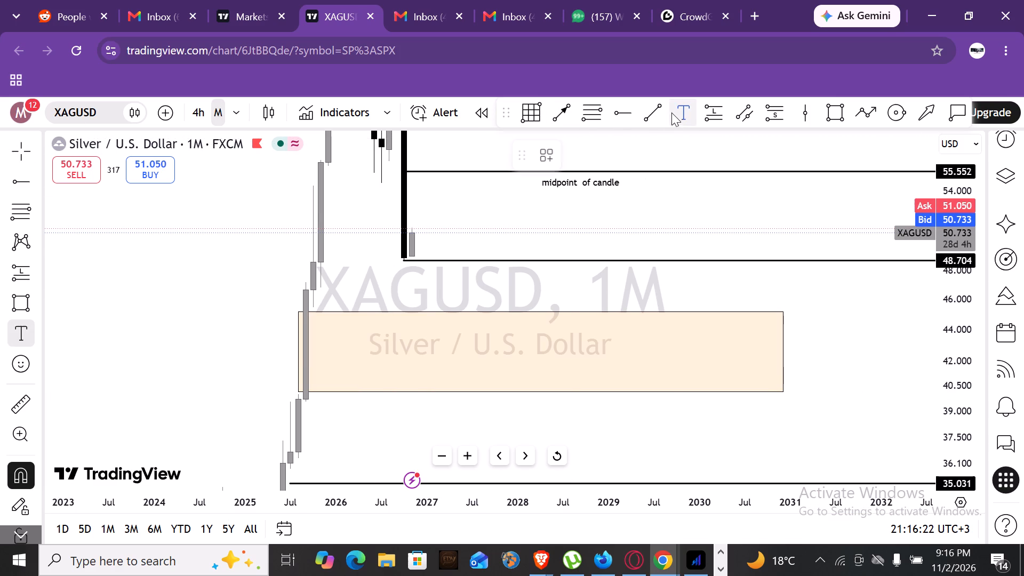
{"action": "left_click", "coordinate": [347, 353]}
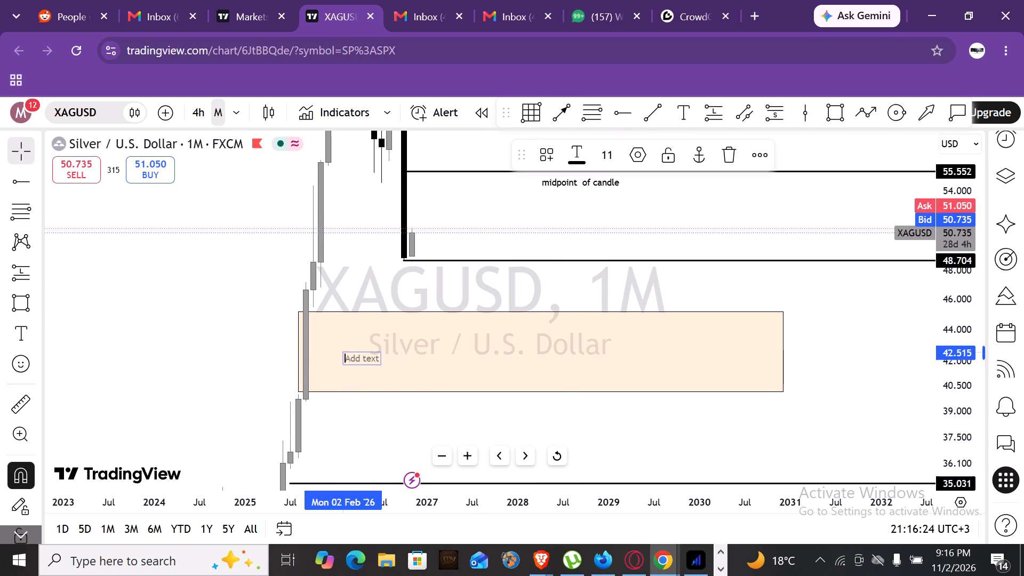
{"action": "type", "text": "market"}
{"action": "key", "text": "space"}
{"action": "key", "text": "BackSpace"}
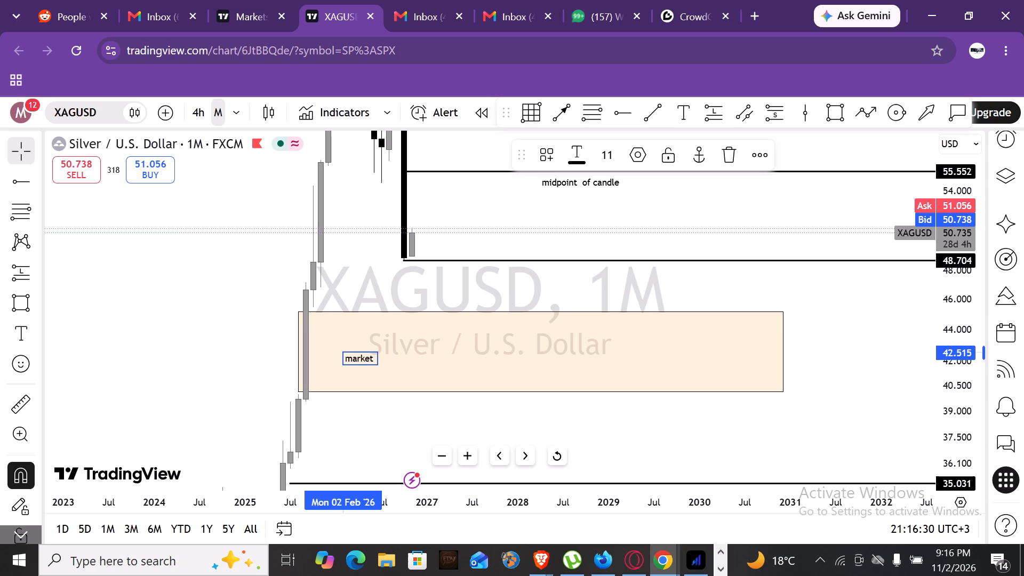
{"action": "key", "text": "BackSpace"}
{"action": "key", "text": "BackSpace"}
{"action": "key", "text": "BackSpace"}
{"action": "key", "text": "BackSpace"}
{"action": "key", "text": "BackSpace"}
{"action": "key", "text": "BackSpace"}
{"action": "key", "text": "BackSpace"}
{"action": "type", "text": "fau"}
{"action": "key", "text": "BackSpace"}
{"action": "type", "text": "ir value"}
{"action": "key", "text": "space"}
{"action": "type", "text": "gap"}
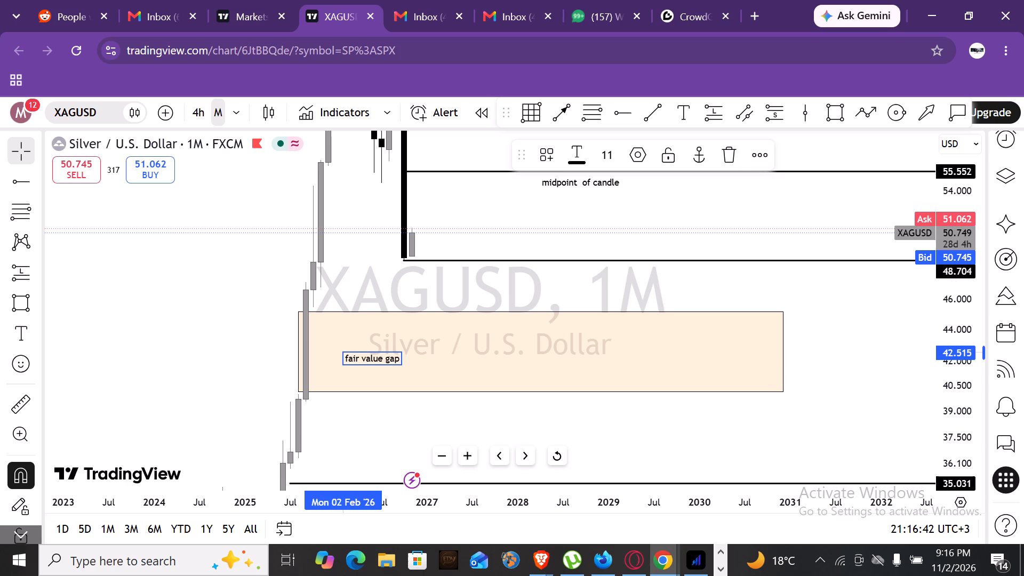
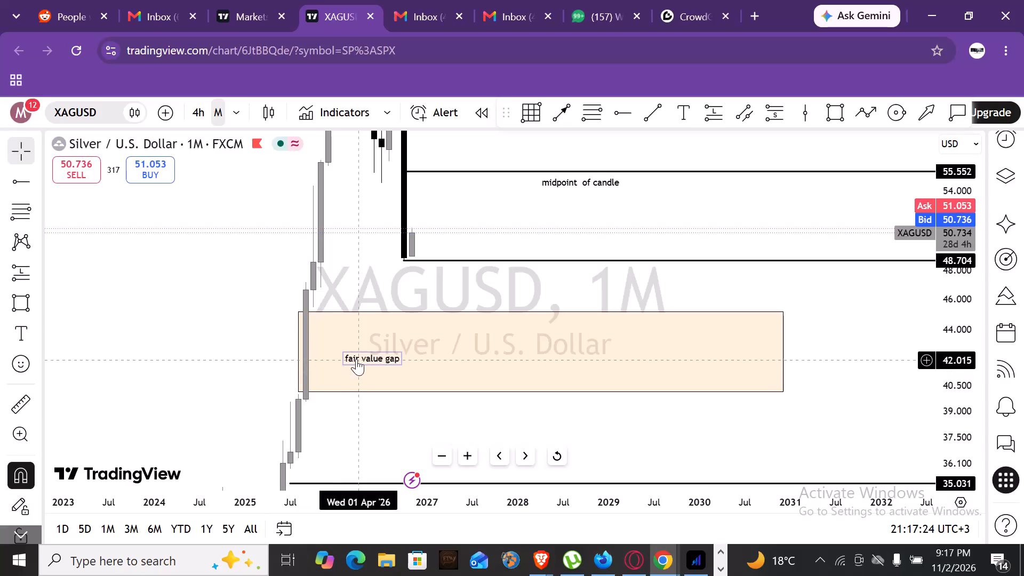
Move the "fair value gap" label later in time inside the rectangle, to late 2026 at about 42.5.
{"action": "left_click_drag", "start_coordinate": [357, 359], "coordinate": [409, 353]}
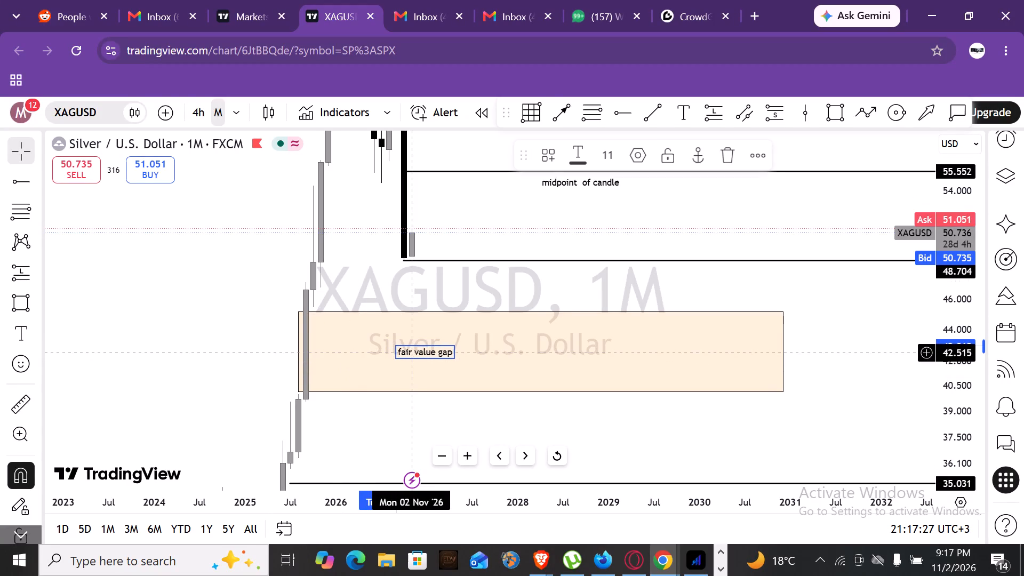
{"action": "left_click", "coordinate": [183, 351]}
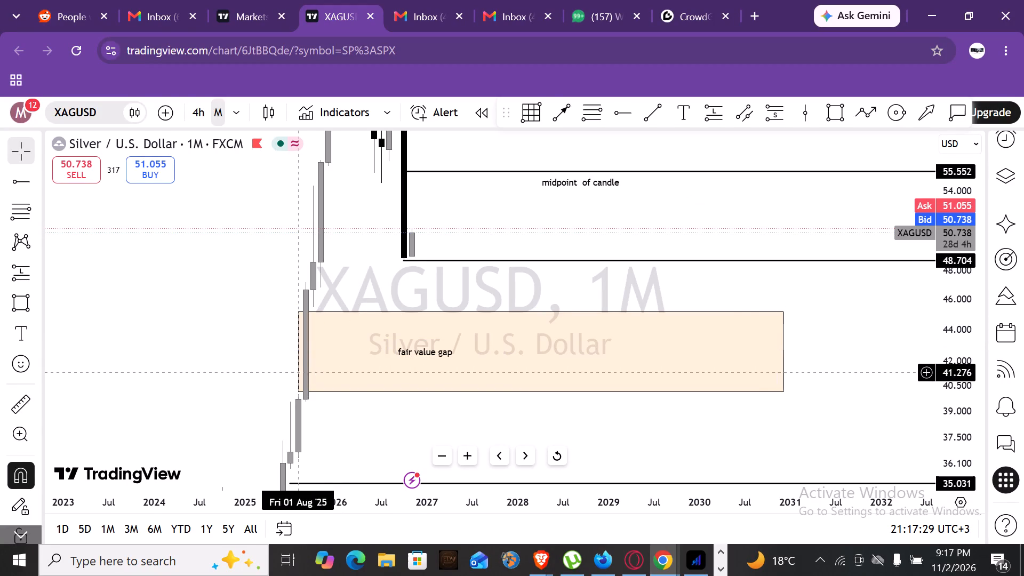
Draw a horizontal ray from the August 2025 candle at about 42.465, through the middle of the fair value gap rectangle.
{"action": "left_click", "coordinate": [630, 115]}
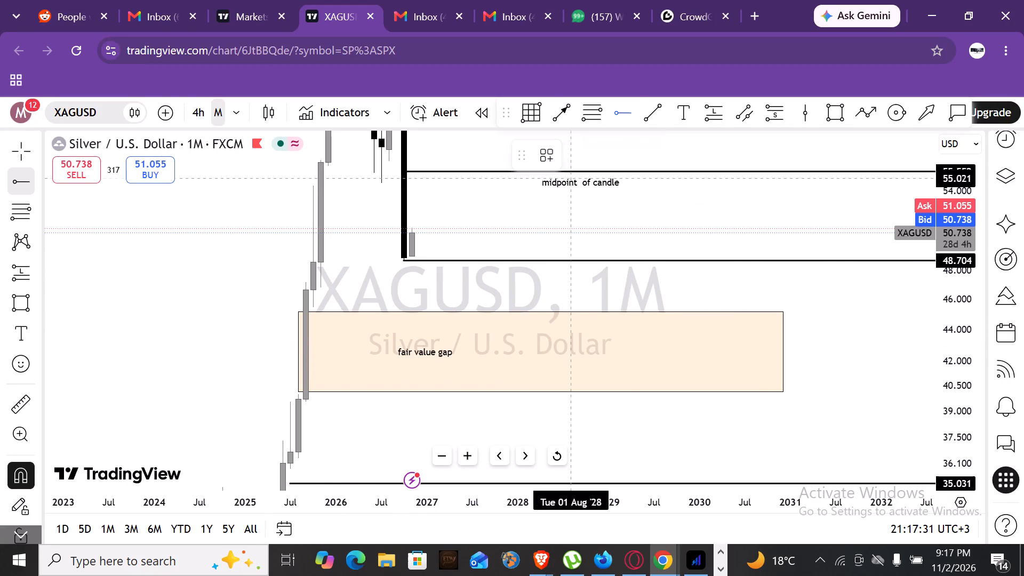
{"action": "left_click", "coordinate": [296, 353]}
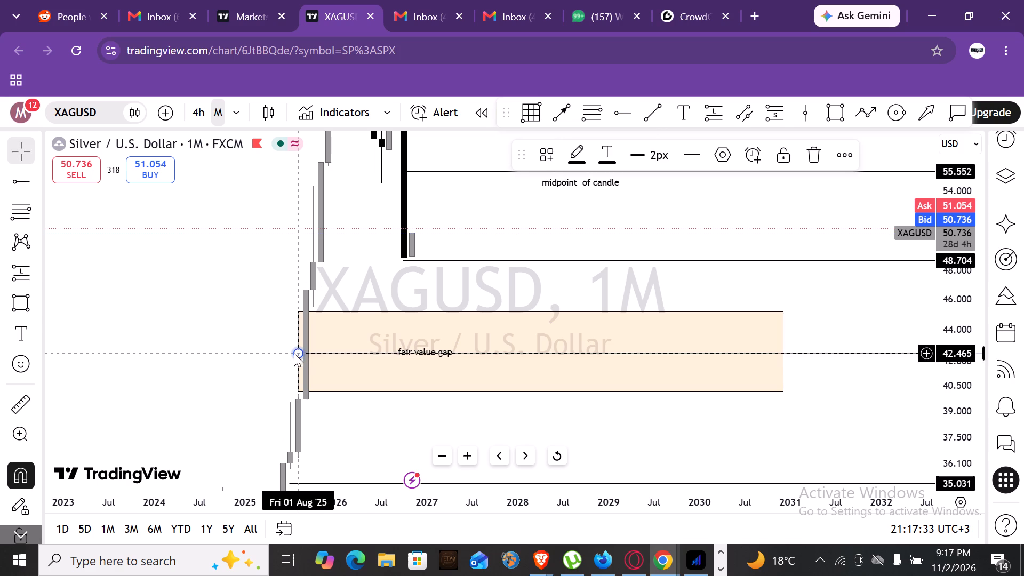
{"action": "left_click", "coordinate": [212, 365]}
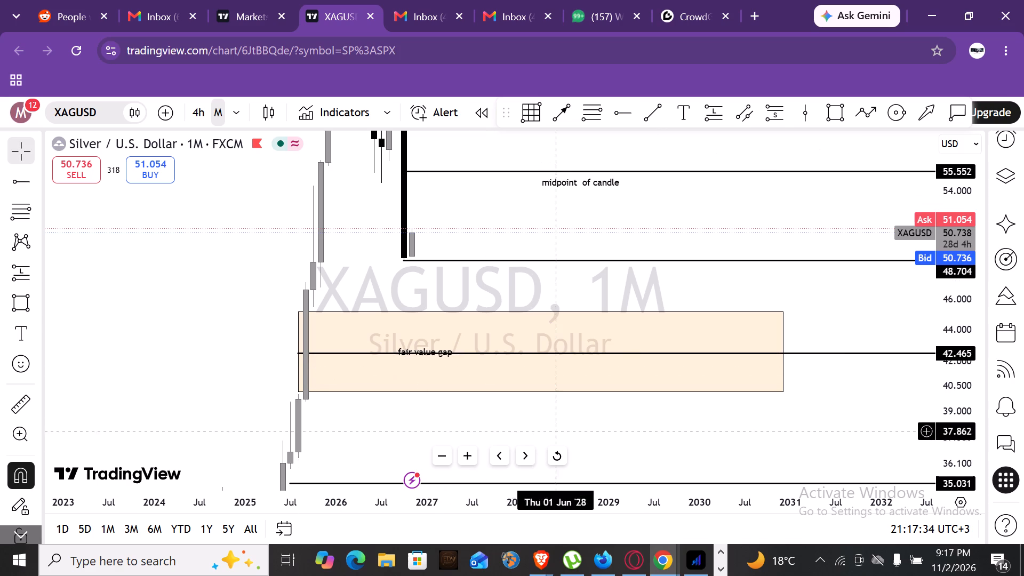
{"action": "left_click", "coordinate": [670, 410]}
Draw a projected path from the latest candle up to about 55.5, down to 50.1, up to 53.7, and down to about 42.8 in the gap.
{"action": "left_click", "coordinate": [444, 460]}
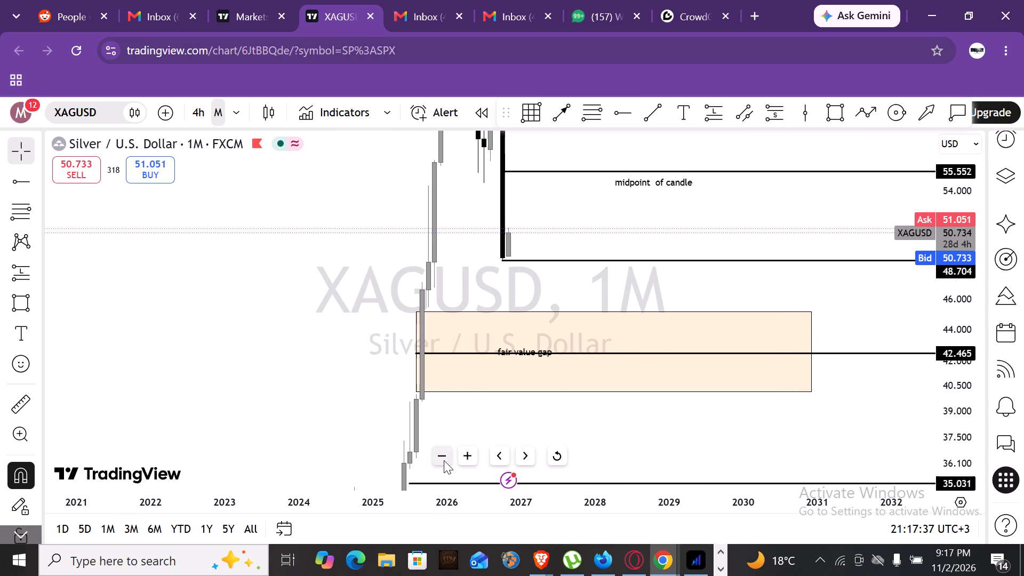
{"action": "left_click_drag", "start_coordinate": [218, 400], "coordinate": [203, 394]}
{"action": "left_click_drag", "start_coordinate": [189, 391], "coordinate": [165, 416]}
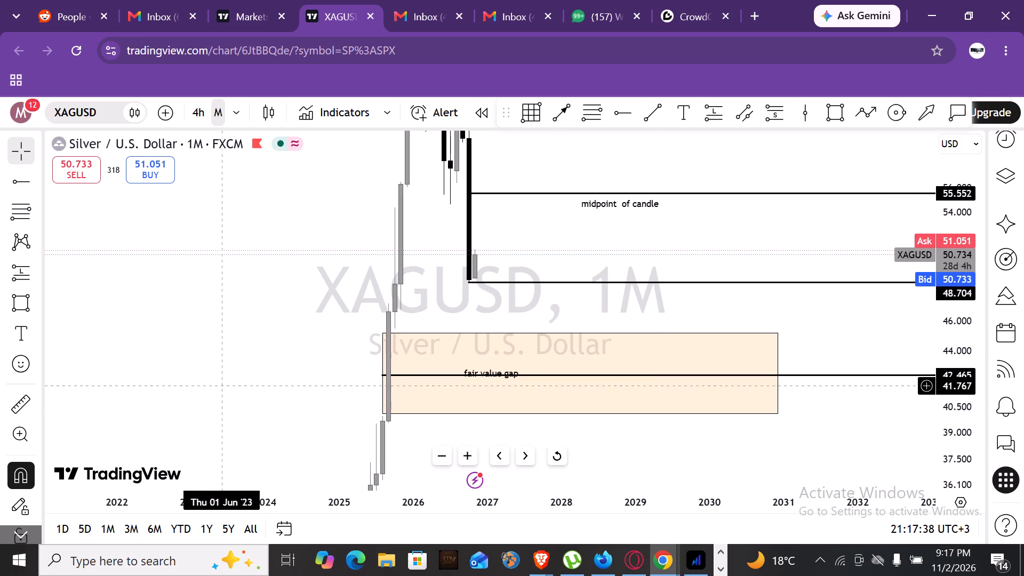
{"action": "left_click", "coordinate": [861, 106]}
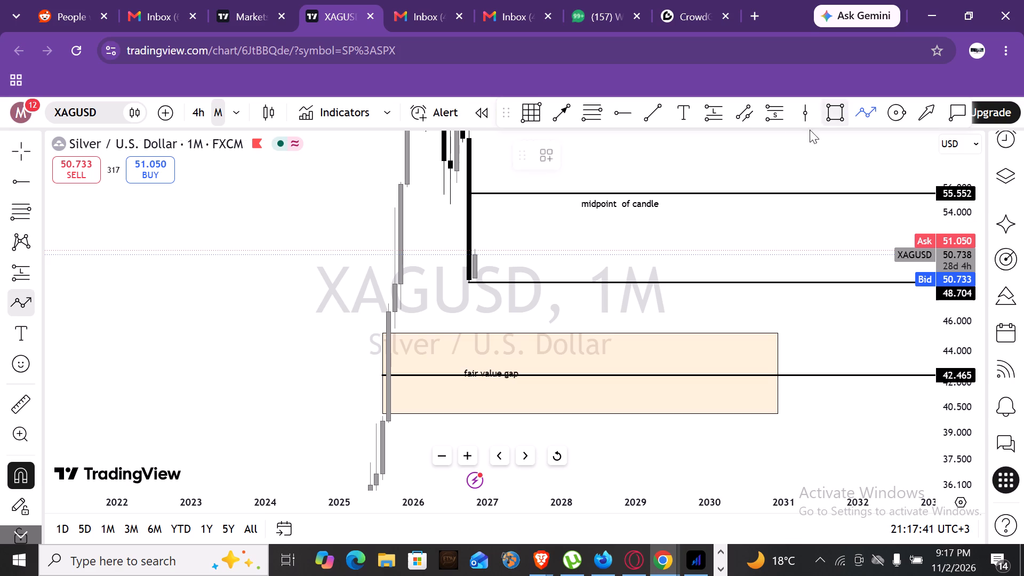
{"action": "left_click", "coordinate": [480, 277]}
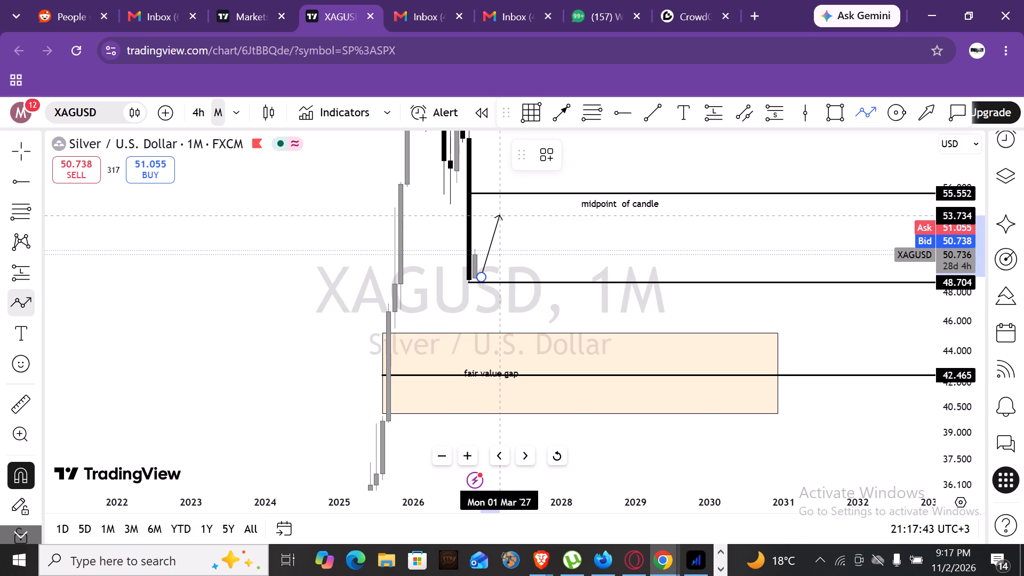
{"action": "left_click", "coordinate": [512, 194]}
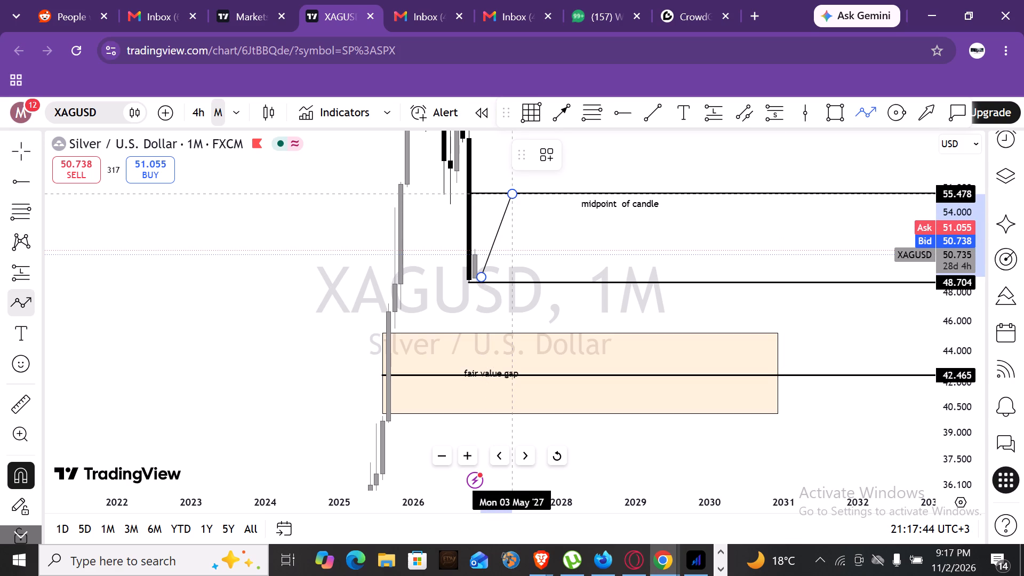
{"action": "left_click", "coordinate": [533, 263]}
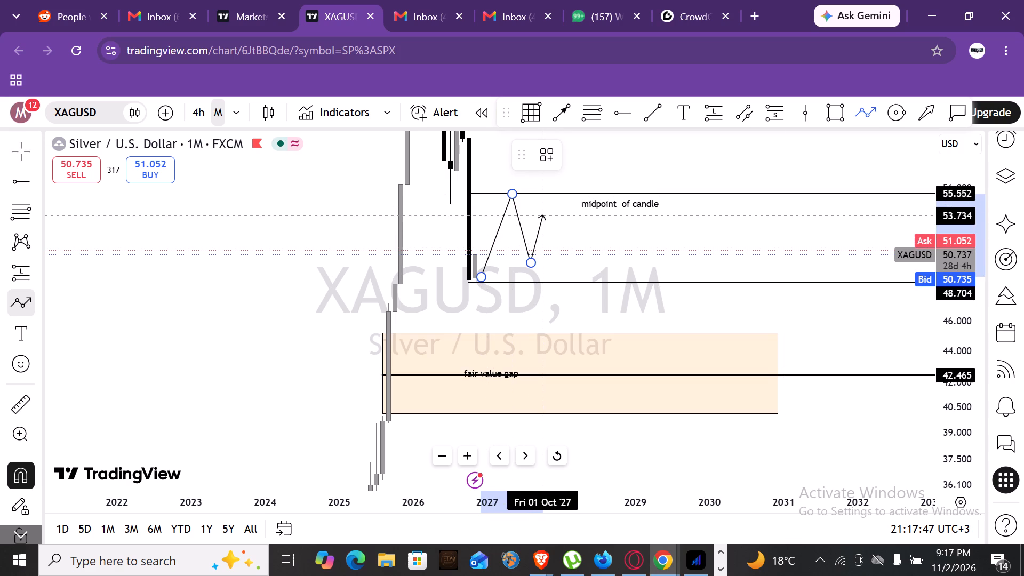
{"action": "double_click", "coordinate": [585, 370]}
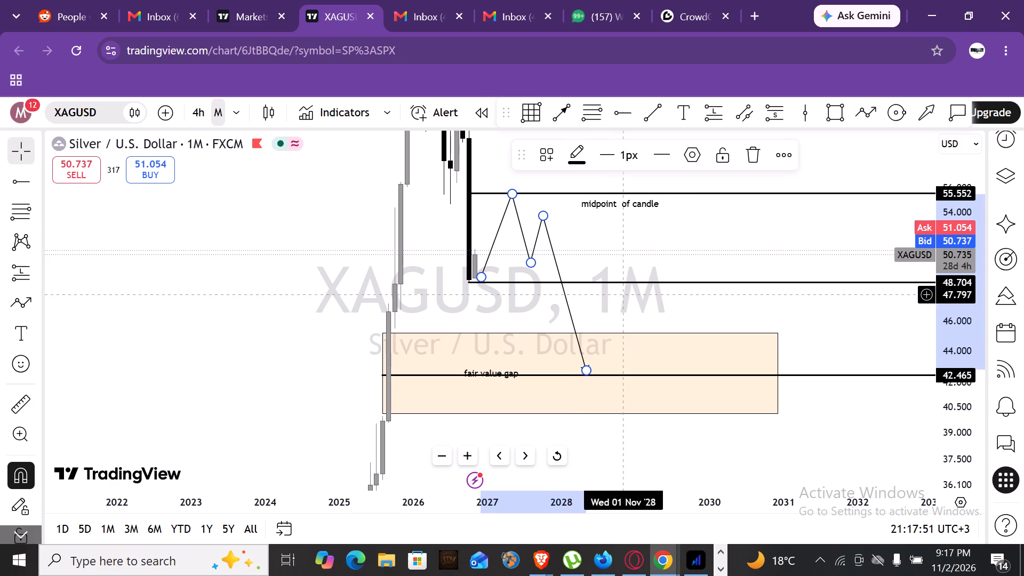
{"action": "left_click", "coordinate": [620, 310]}
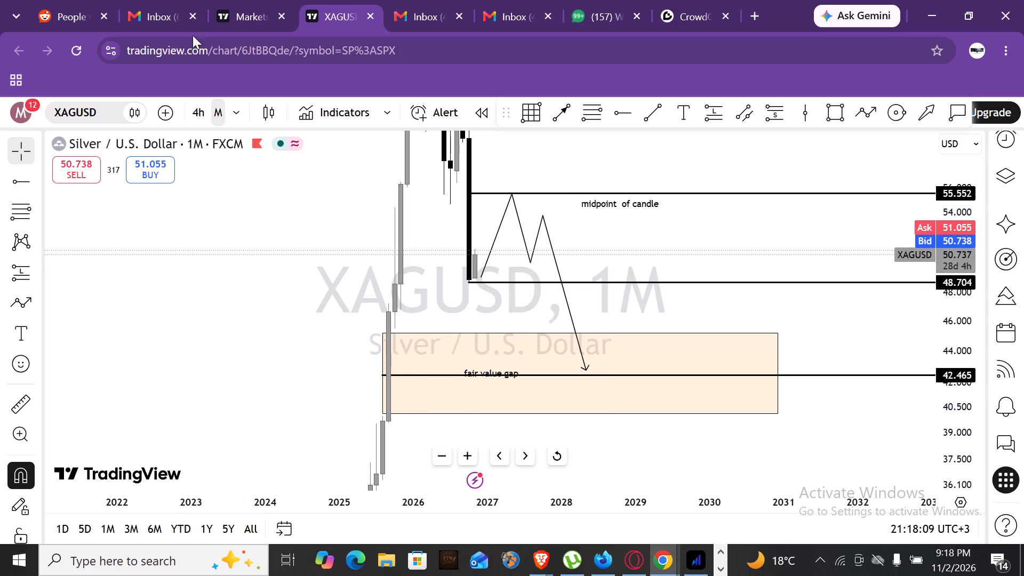
Draw a near-horizontal arrow from the path's middle low at about 50.11, August 2027, to about 50.41 in March 2028.
{"action": "left_click", "coordinate": [564, 110]}
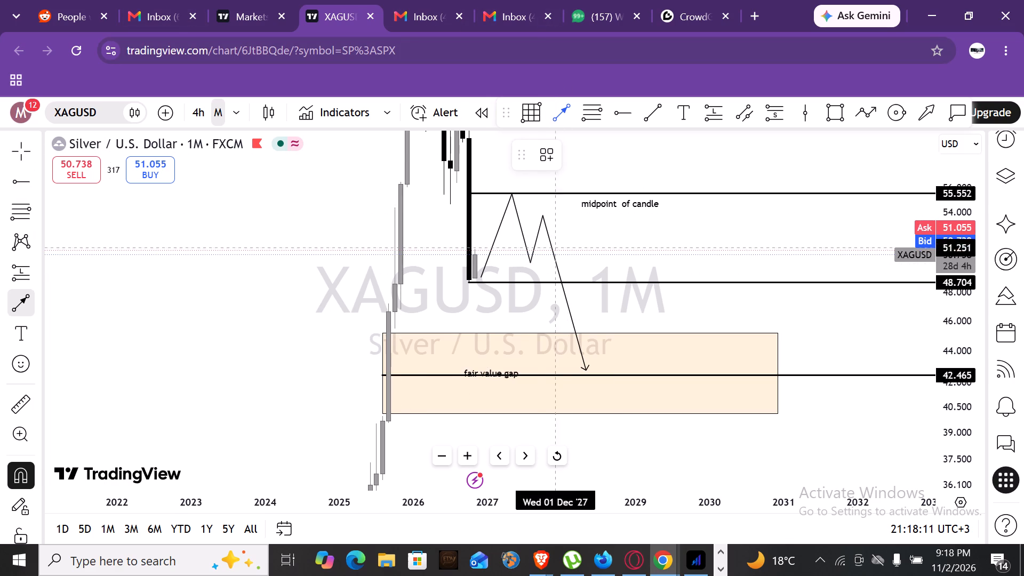
{"action": "left_click", "coordinate": [533, 262]}
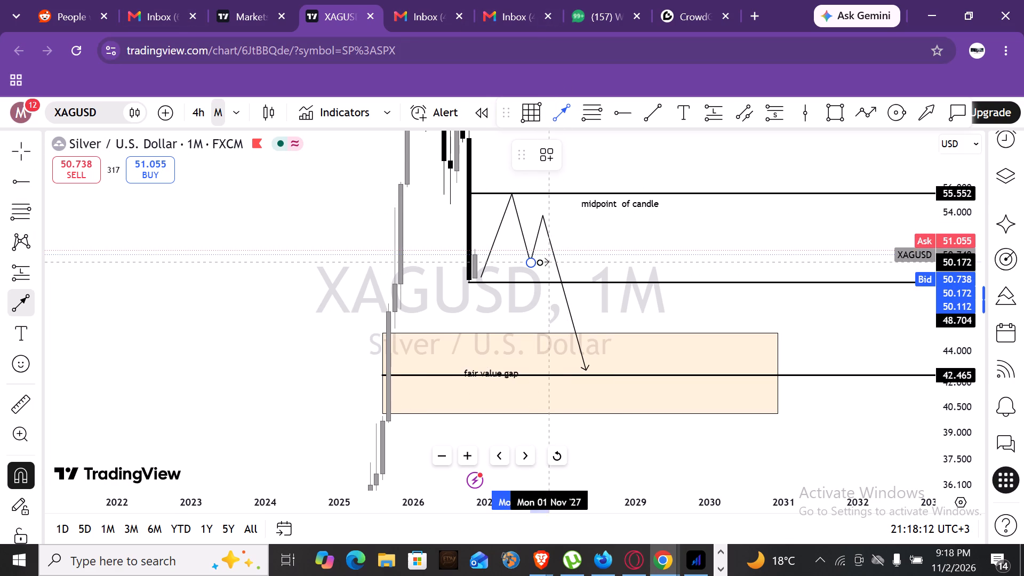
{"action": "left_click", "coordinate": [583, 259]}
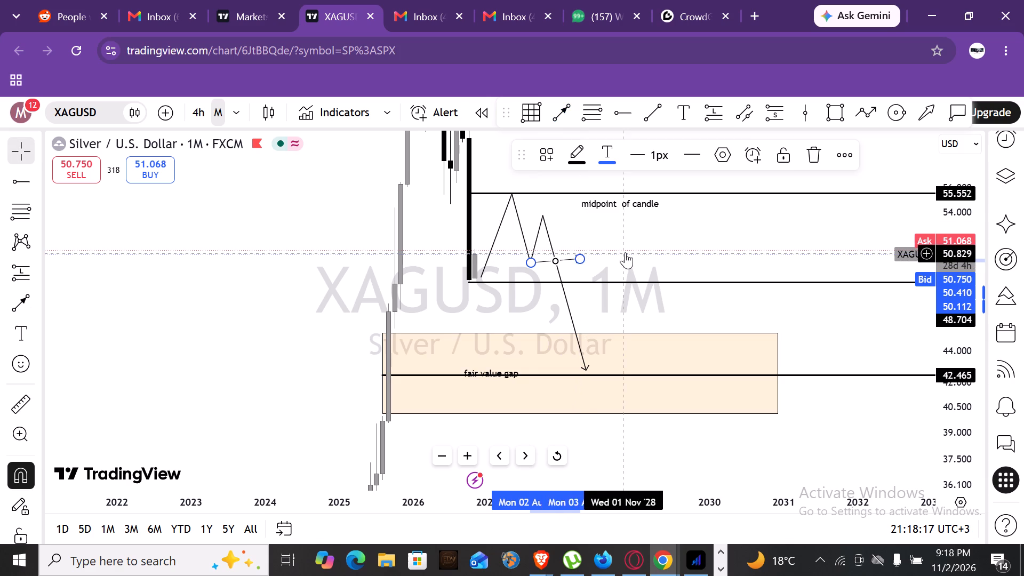
{"action": "left_click", "coordinate": [625, 252]}
{"action": "left_click_drag", "start_coordinate": [579, 254], "coordinate": [578, 254]}
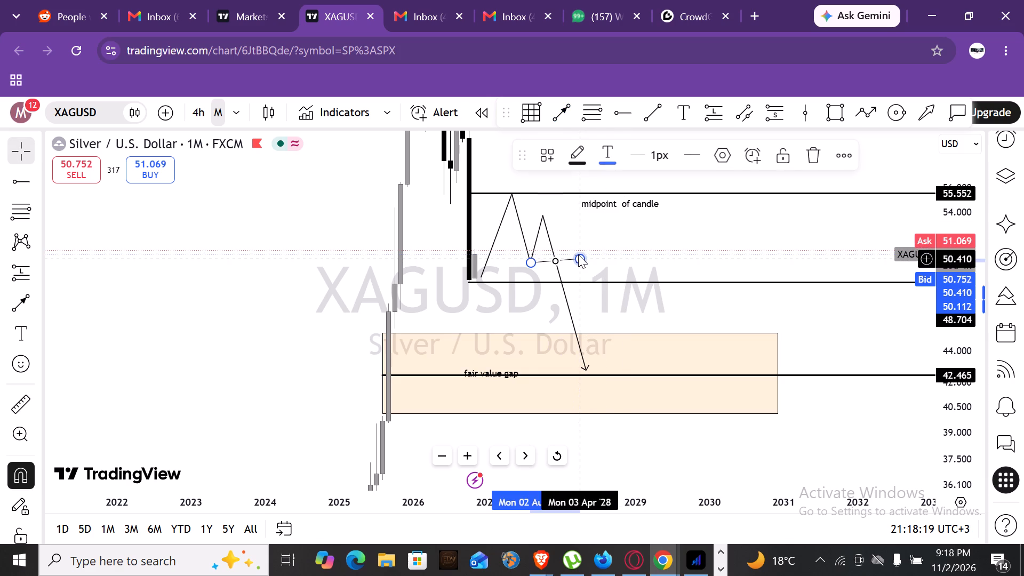
{"action": "left_click_drag", "start_coordinate": [578, 254], "coordinate": [573, 263]}
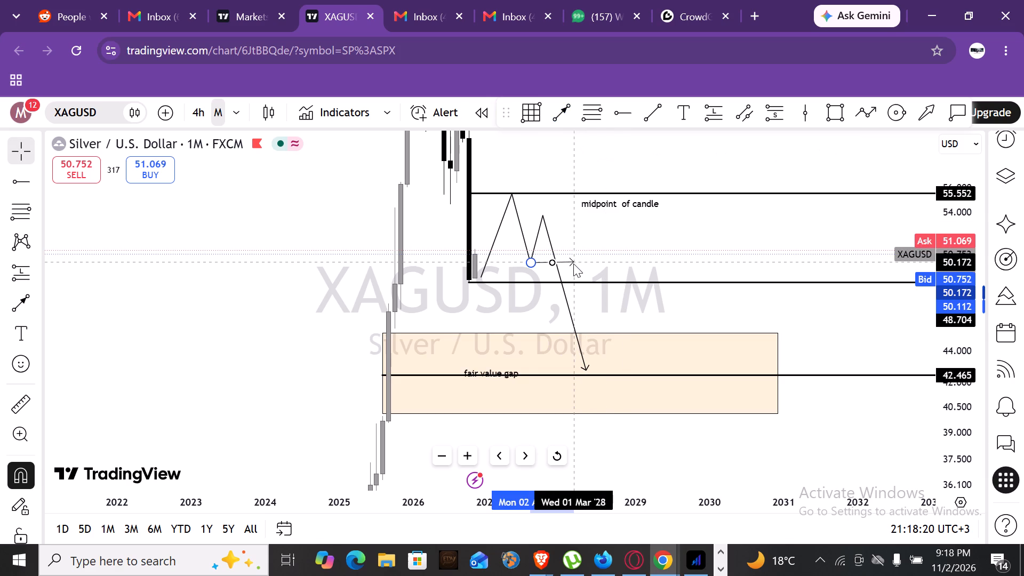
{"action": "left_click_drag", "start_coordinate": [573, 263], "coordinate": [573, 259]}
{"action": "left_click", "coordinate": [573, 259]}
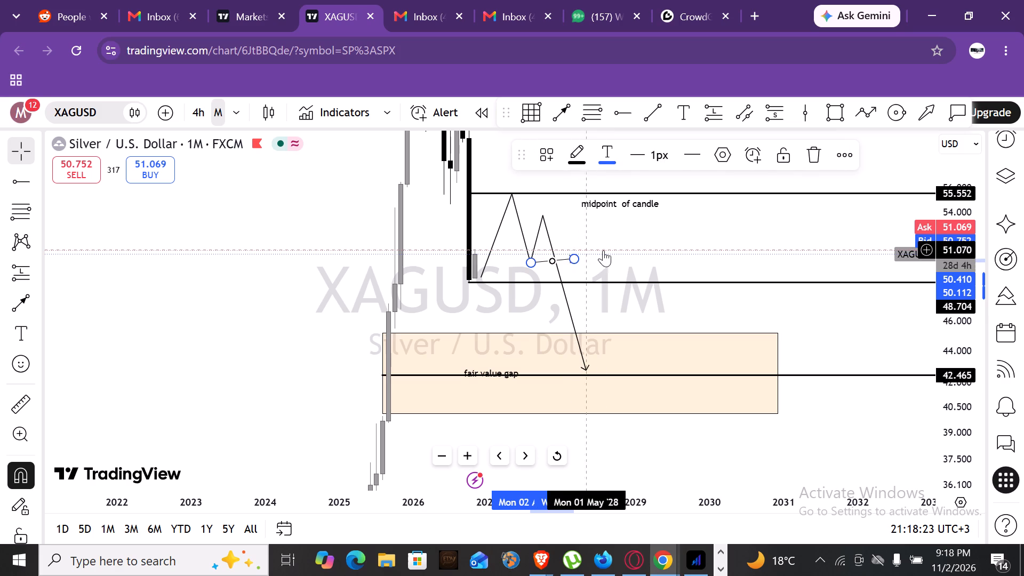
{"action": "left_click", "coordinate": [604, 250]}
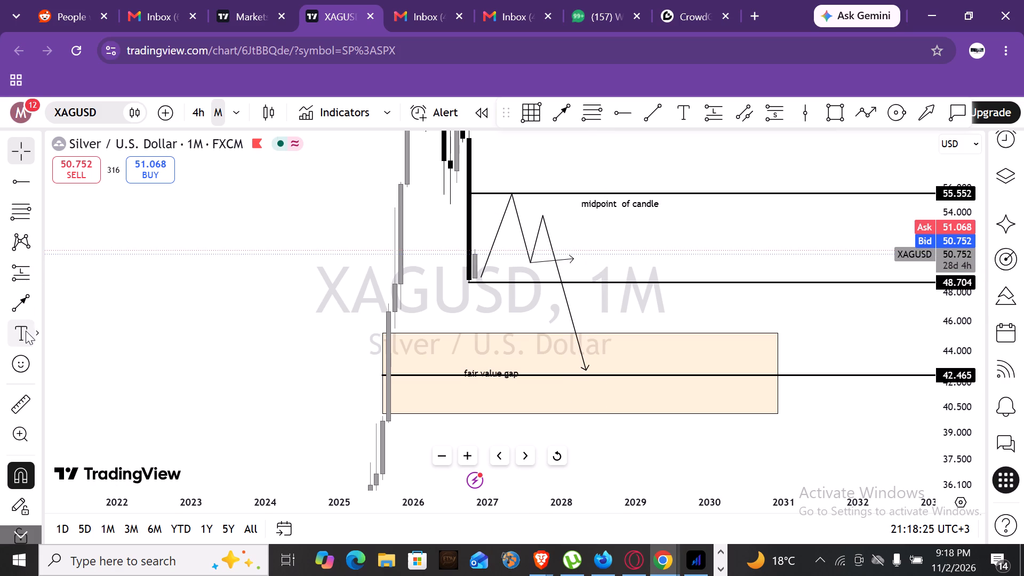
Add a text label reading "bos" and place it just beyond the tip of the short arrow.
{"action": "left_click", "coordinate": [26, 331]}
{"action": "left_click", "coordinate": [597, 259]}
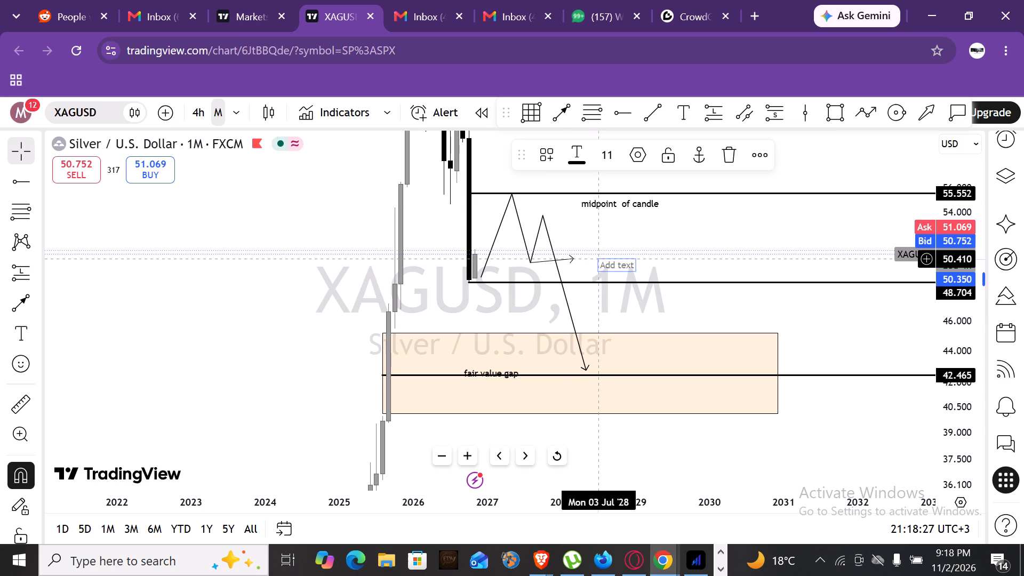
{"action": "type", "text": "bos"}
{"action": "key", "text": "Return"}
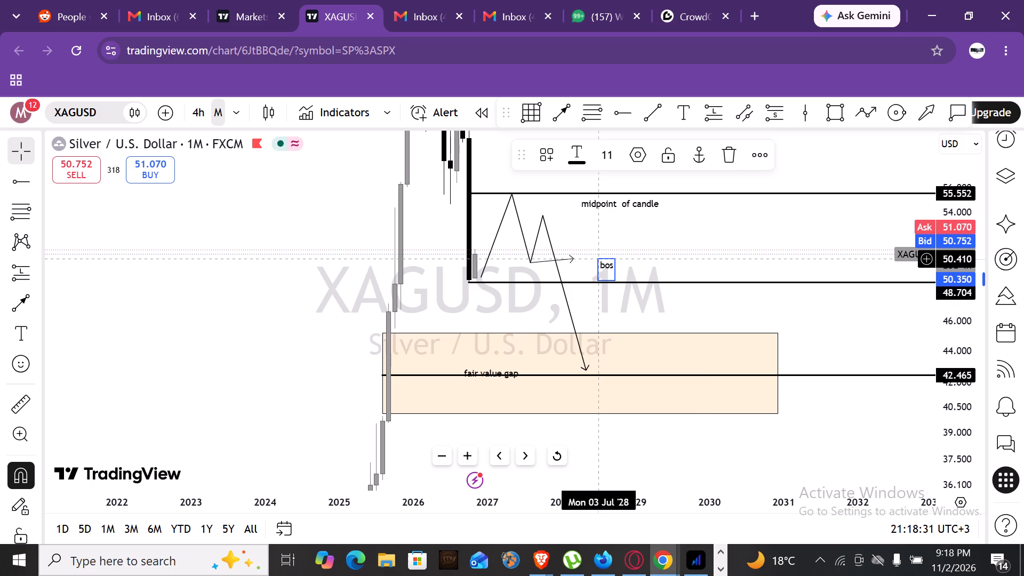
{"action": "left_click", "coordinate": [689, 262]}
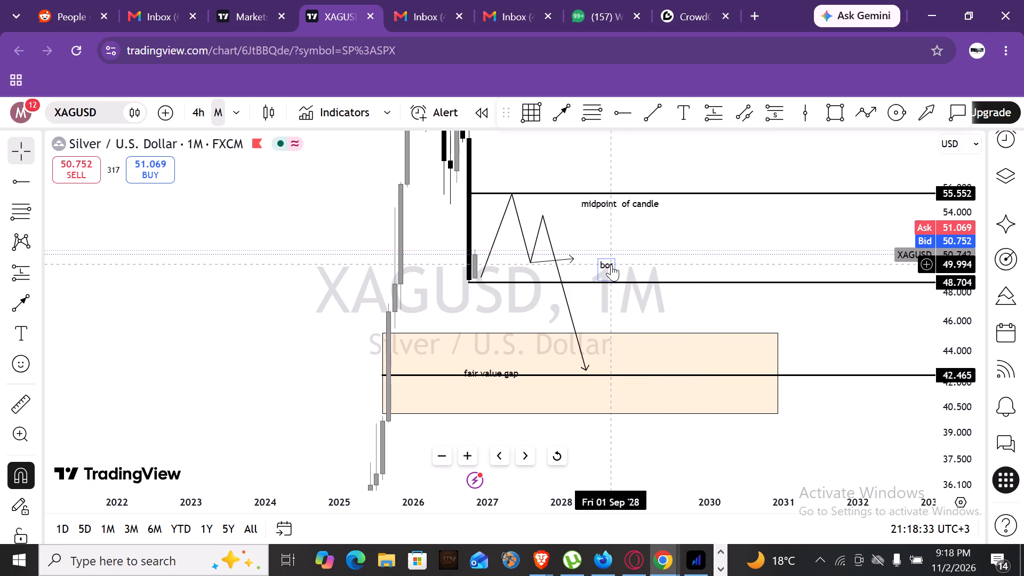
{"action": "left_click_drag", "start_coordinate": [611, 265], "coordinate": [589, 256]}
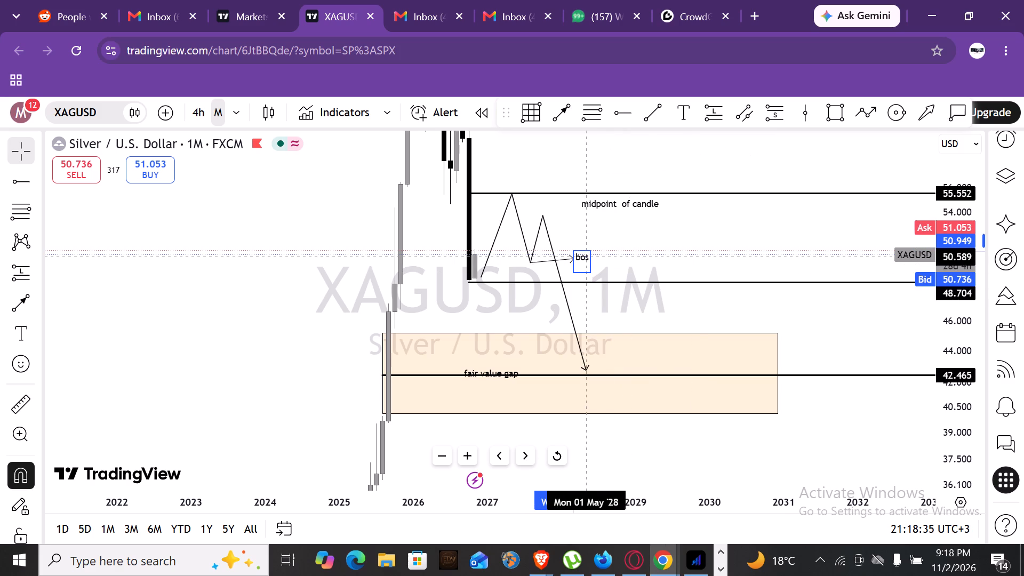
{"action": "left_click_drag", "start_coordinate": [589, 256], "coordinate": [592, 256]}
{"action": "left_click", "coordinate": [682, 249]}
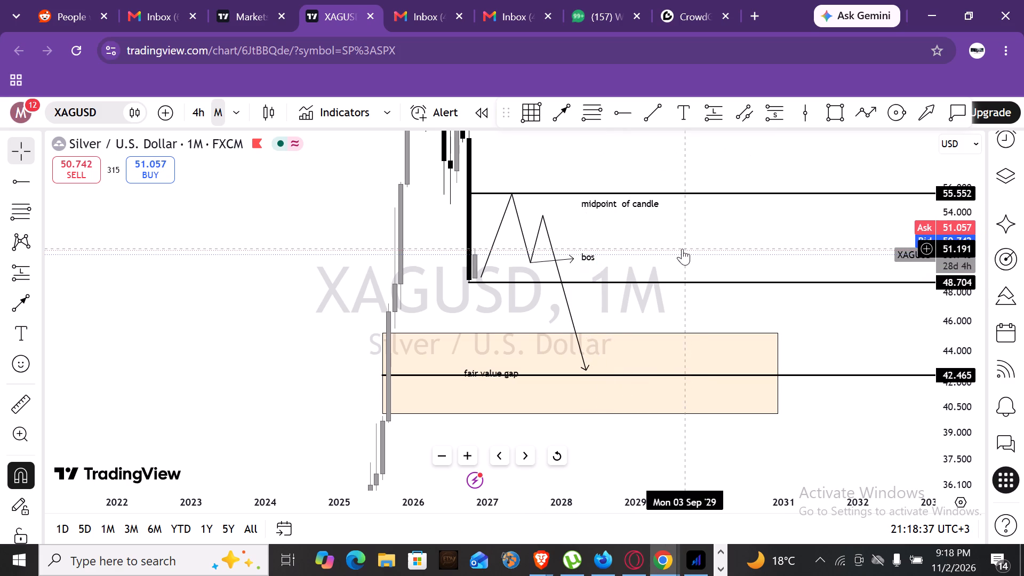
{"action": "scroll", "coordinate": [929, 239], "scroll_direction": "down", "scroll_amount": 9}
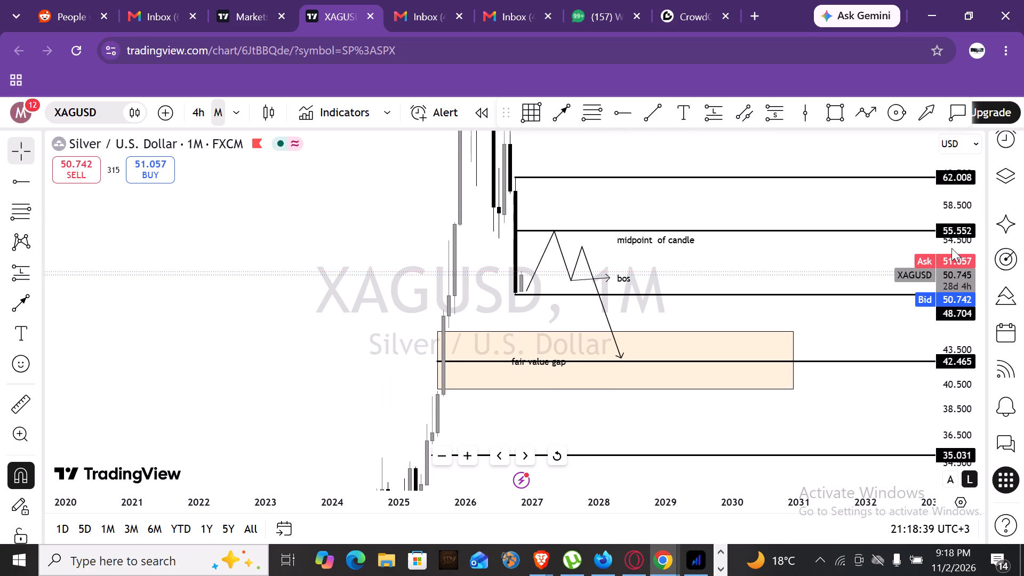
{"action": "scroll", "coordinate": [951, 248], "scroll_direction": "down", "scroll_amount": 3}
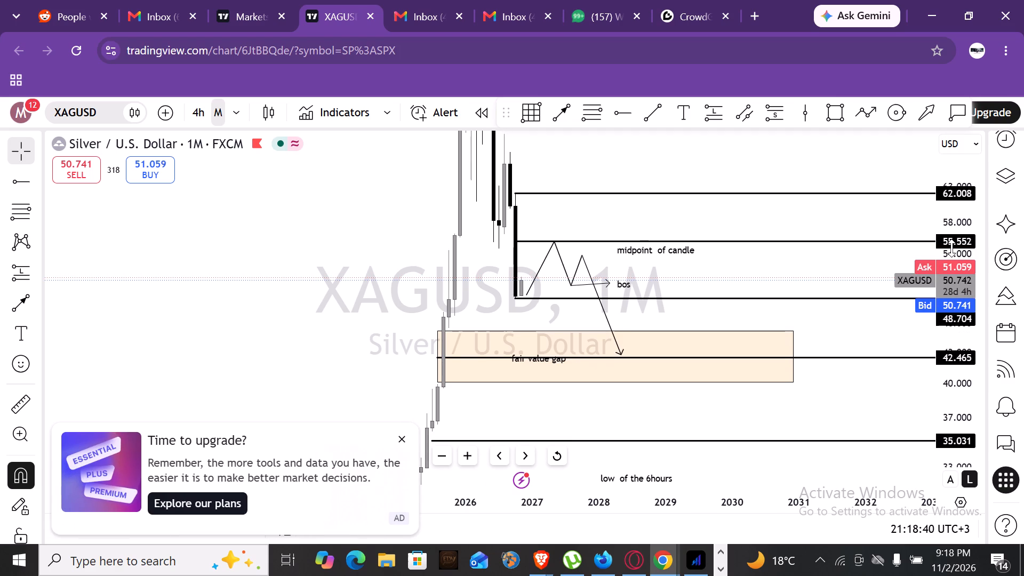
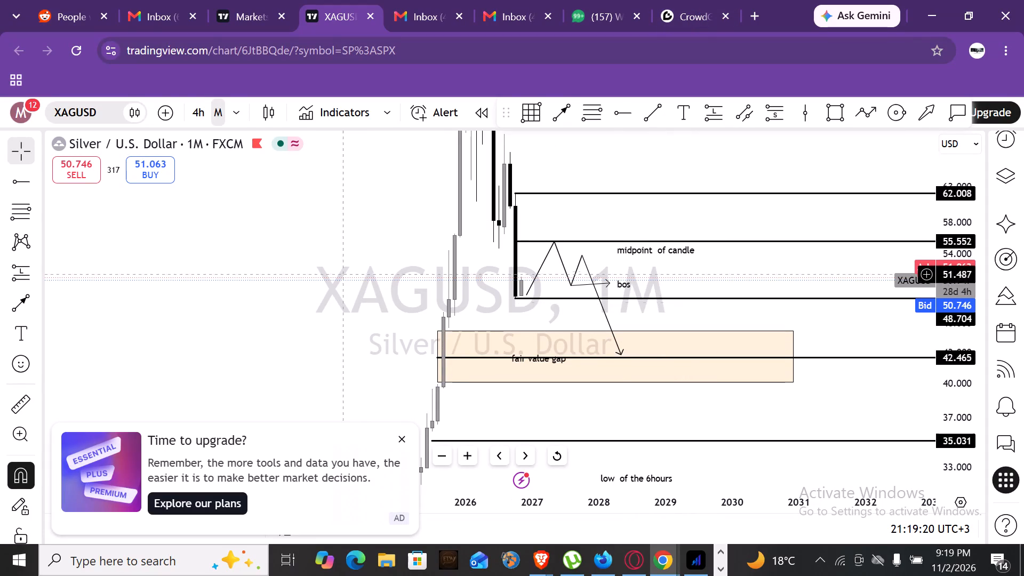
Dismiss the upgrade advertisement covering the lower part of the silver chart.
{"action": "left_click", "coordinate": [404, 435]}
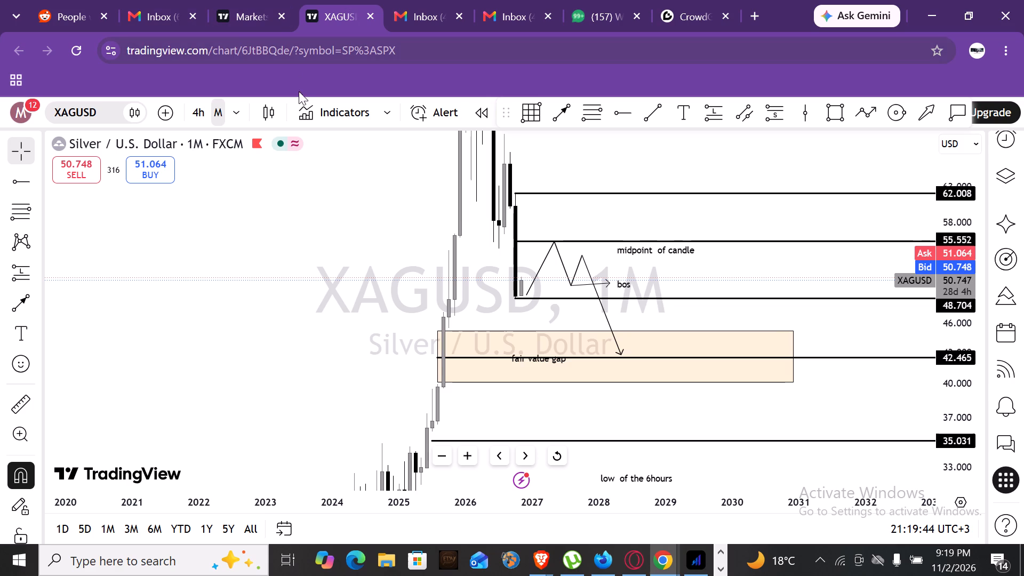
{"action": "left_click_drag", "start_coordinate": [326, 185], "coordinate": [234, 205]}
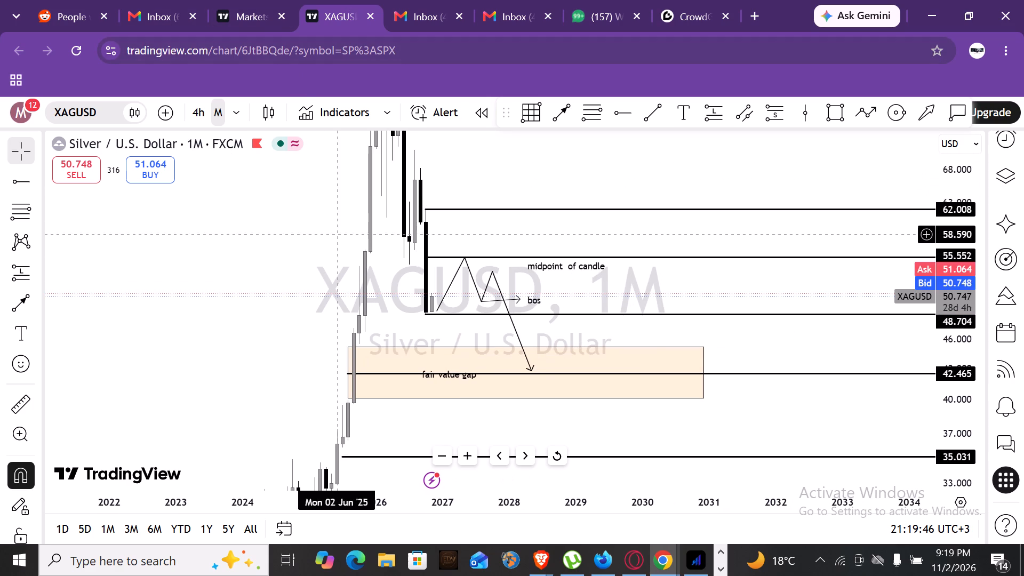
Show the overview of all open desktop windows.
{"action": "left_click", "coordinate": [293, 556]}
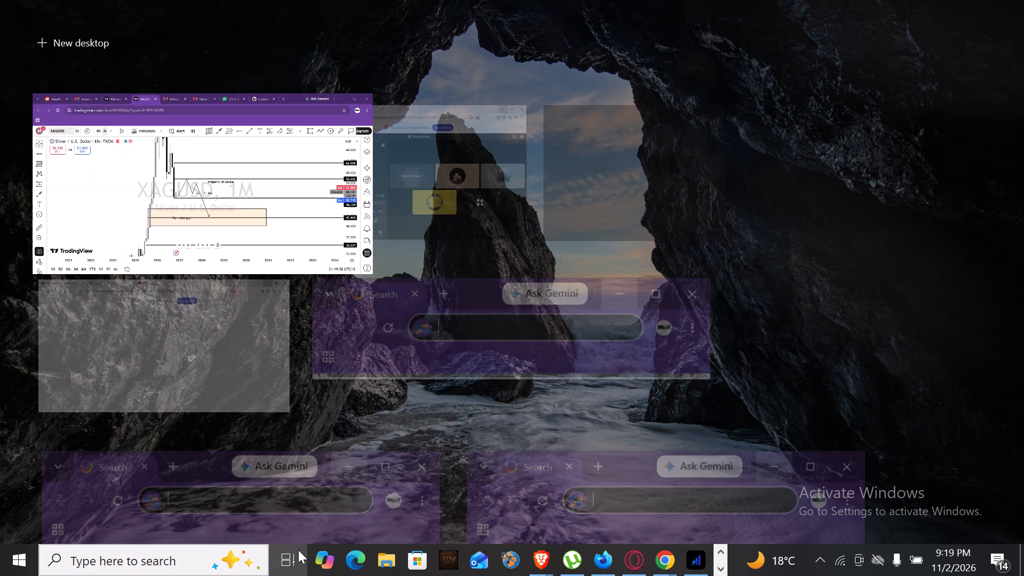
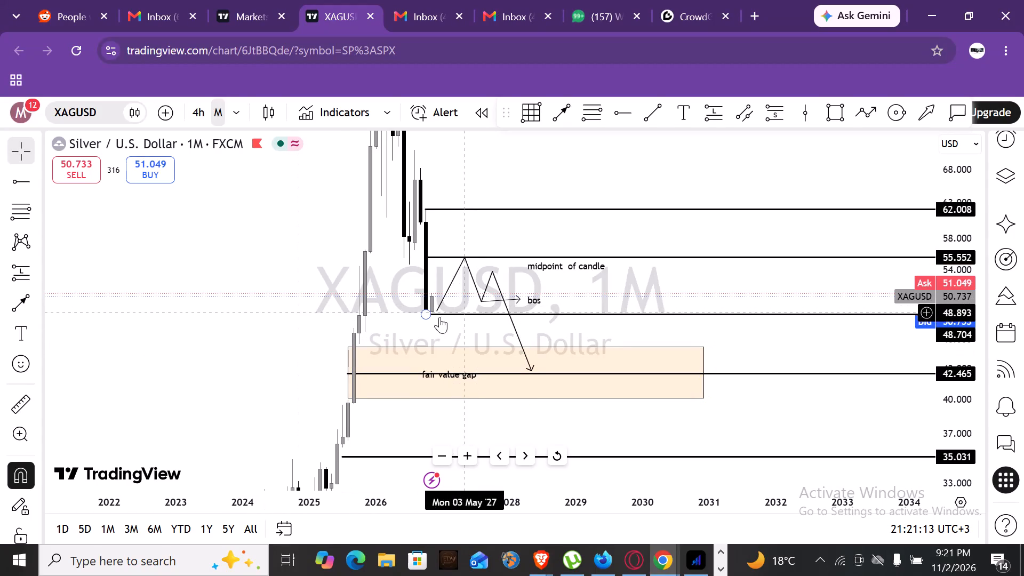
Switch the silver chart from the monthly to the 1-day timeframe, with a wider price range in view.
{"action": "left_click_drag", "start_coordinate": [291, 300], "coordinate": [274, 300]}
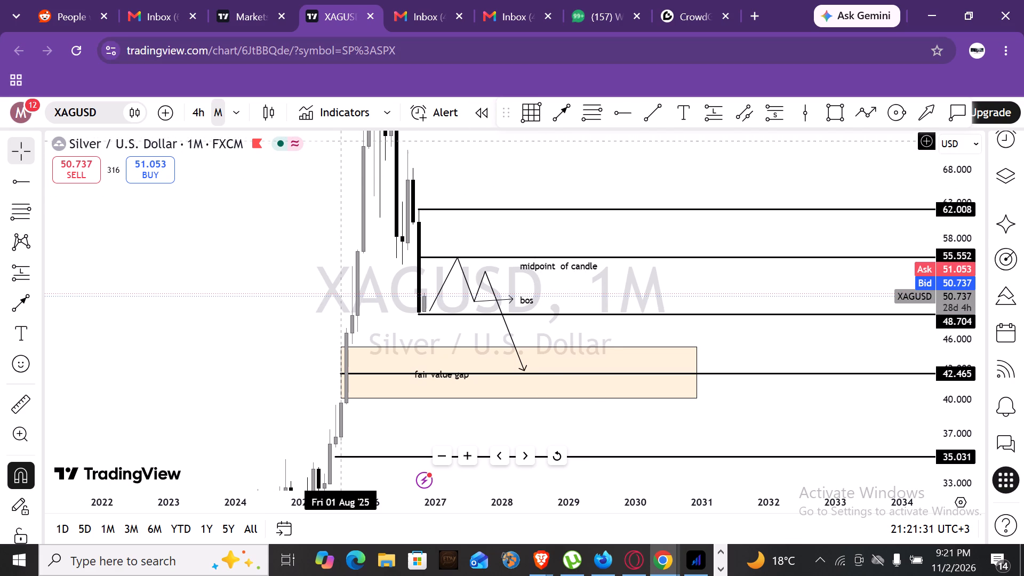
{"action": "left_click_drag", "start_coordinate": [346, 205], "coordinate": [273, 243]}
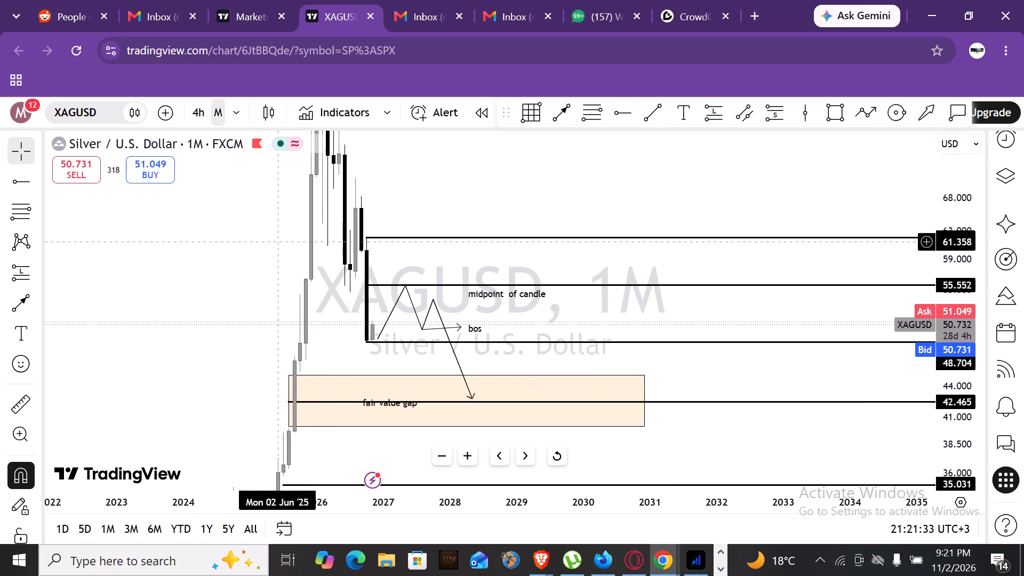
{"action": "left_click_drag", "start_coordinate": [273, 243], "coordinate": [274, 236]}
{"action": "scroll", "coordinate": [967, 257], "scroll_direction": "down", "scroll_amount": 13}
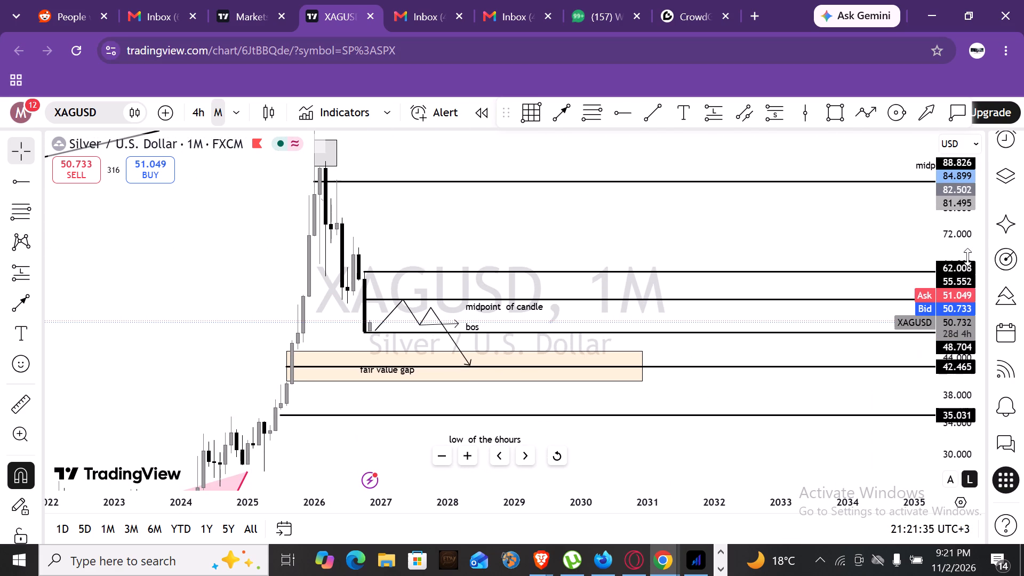
{"action": "scroll", "coordinate": [967, 255], "scroll_direction": "down", "scroll_amount": 1}
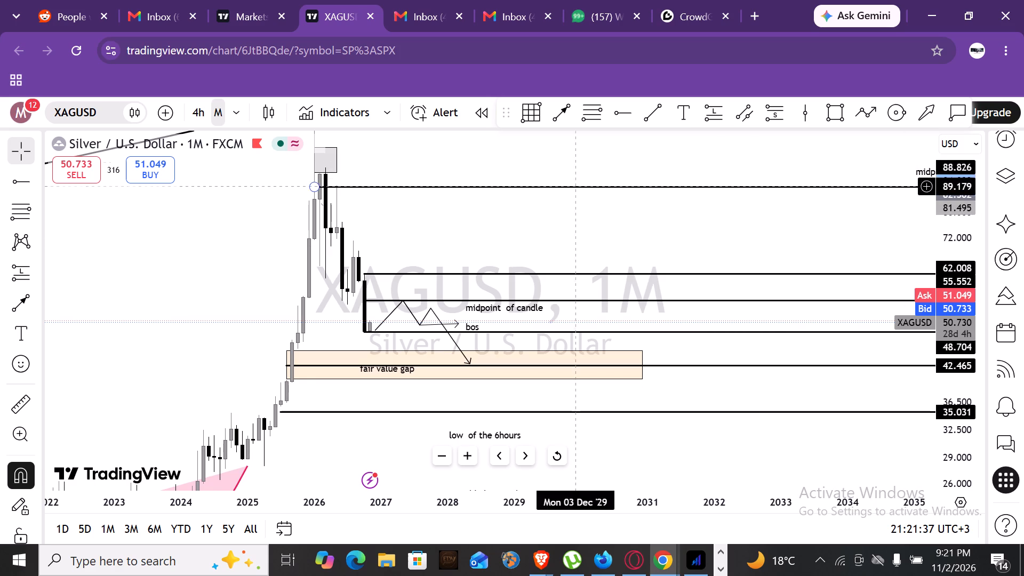
{"action": "left_click", "coordinate": [230, 117]}
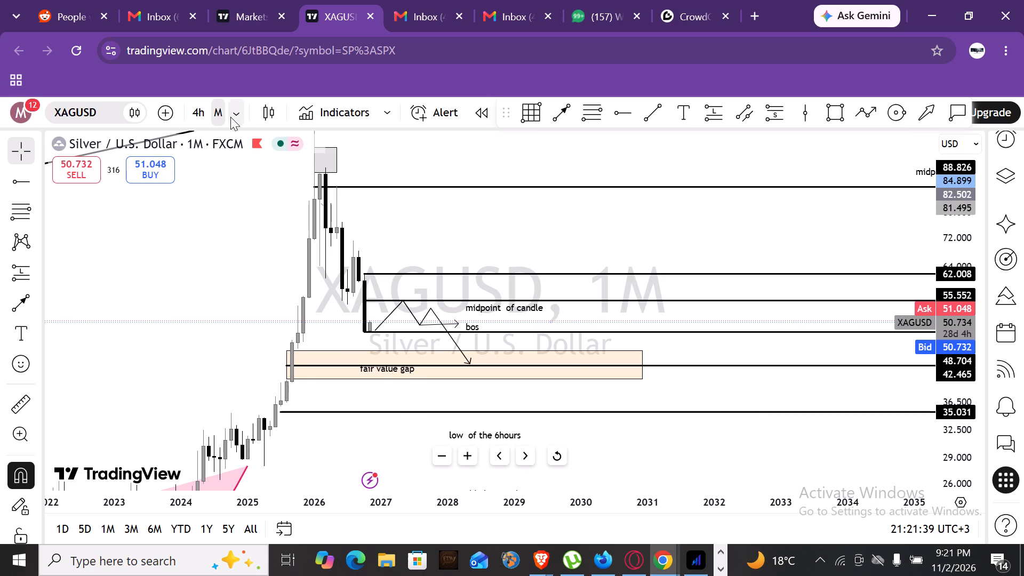
{"action": "scroll", "coordinate": [286, 321], "scroll_direction": "down", "scroll_amount": 4}
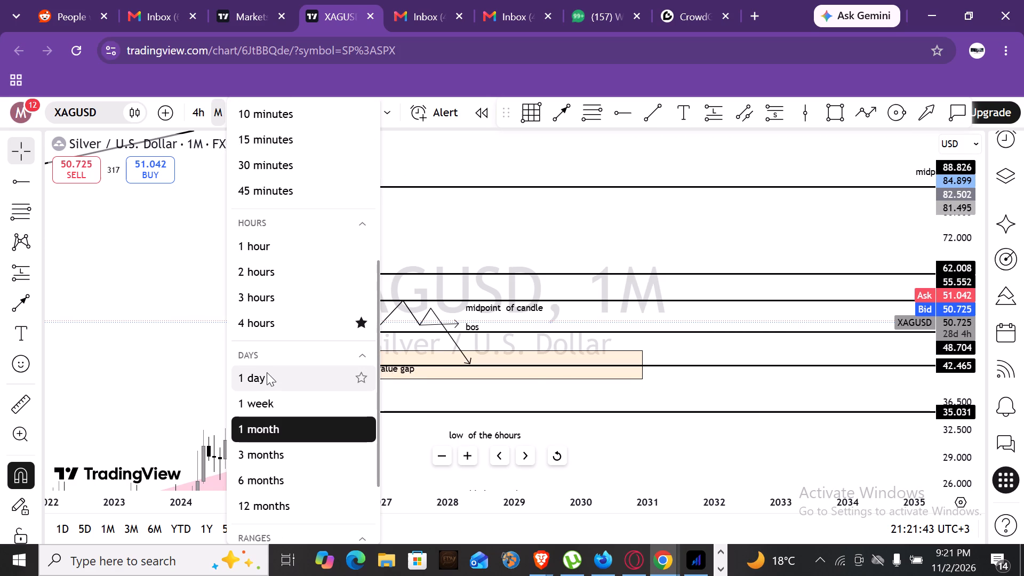
{"action": "left_click", "coordinate": [267, 372]}
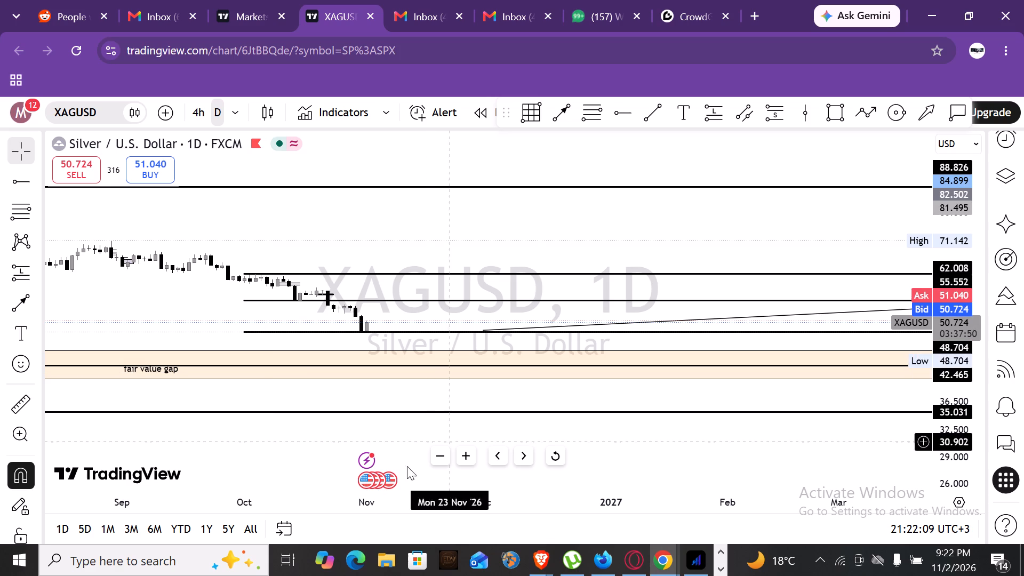
Show the overview of all open desktop windows.
{"action": "left_click", "coordinate": [294, 557]}
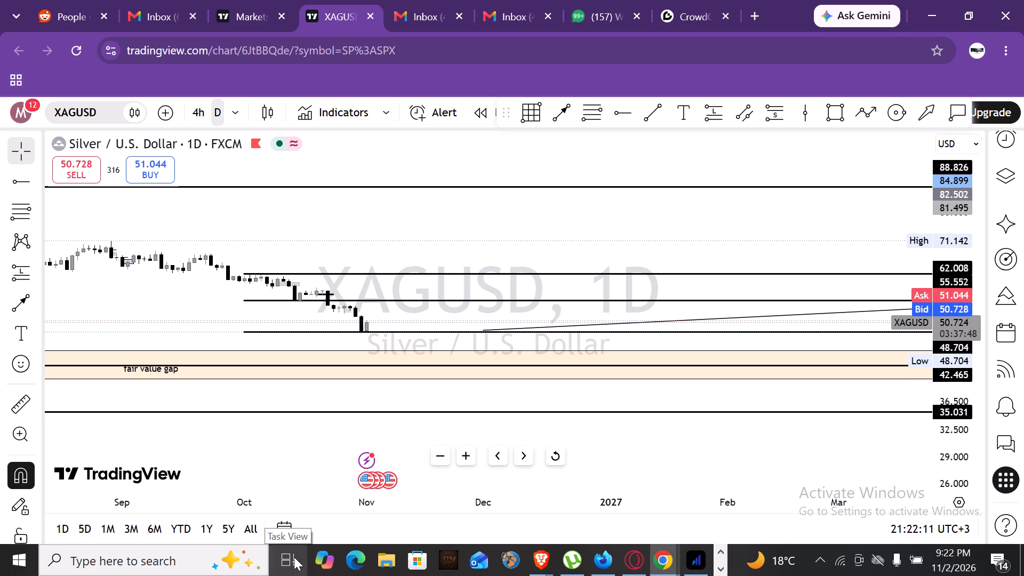
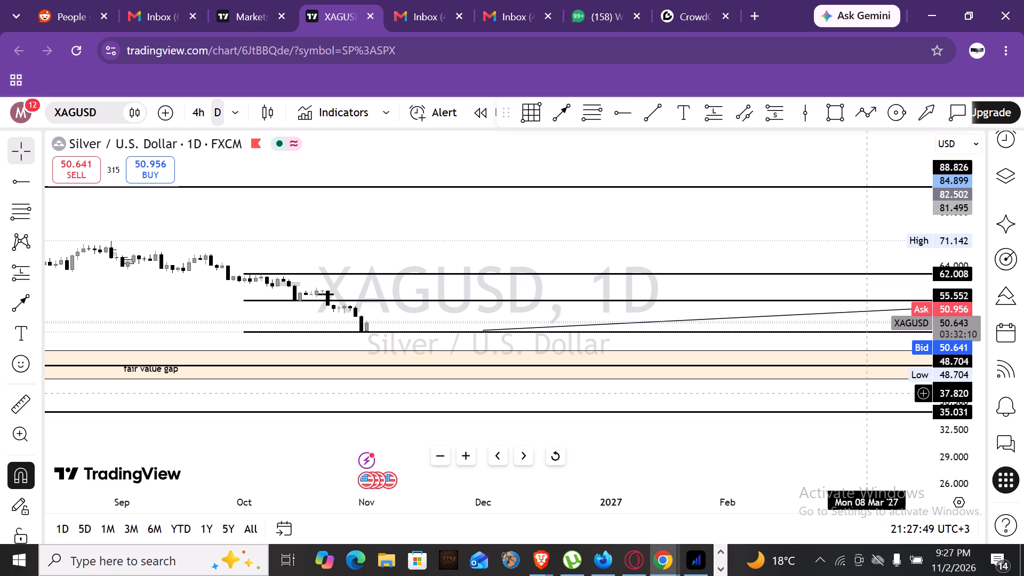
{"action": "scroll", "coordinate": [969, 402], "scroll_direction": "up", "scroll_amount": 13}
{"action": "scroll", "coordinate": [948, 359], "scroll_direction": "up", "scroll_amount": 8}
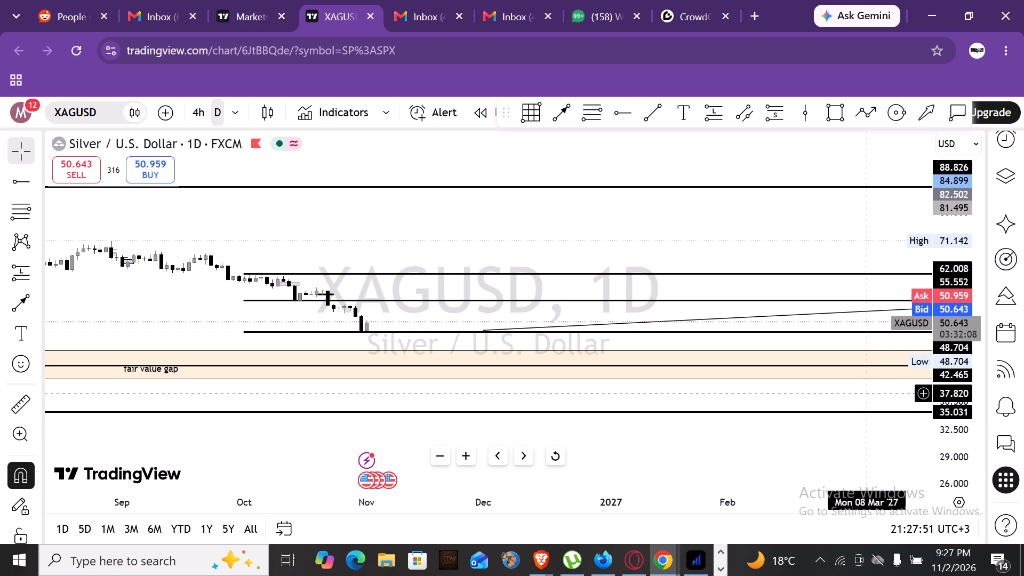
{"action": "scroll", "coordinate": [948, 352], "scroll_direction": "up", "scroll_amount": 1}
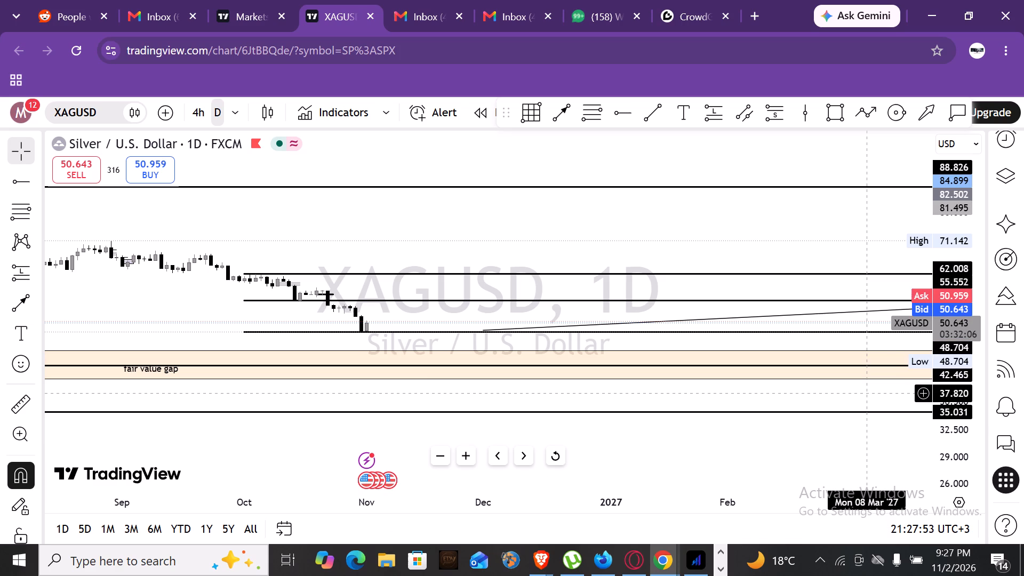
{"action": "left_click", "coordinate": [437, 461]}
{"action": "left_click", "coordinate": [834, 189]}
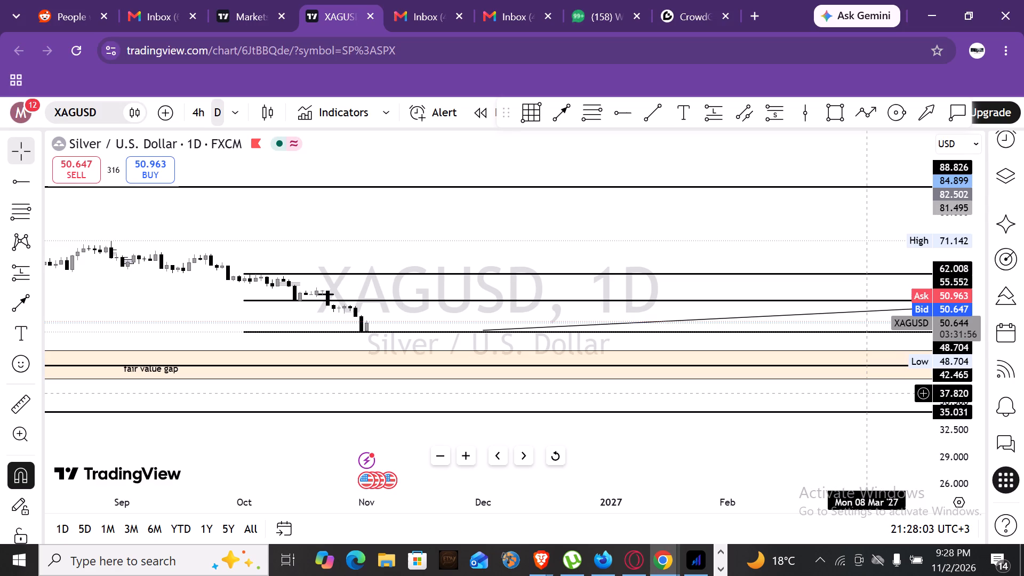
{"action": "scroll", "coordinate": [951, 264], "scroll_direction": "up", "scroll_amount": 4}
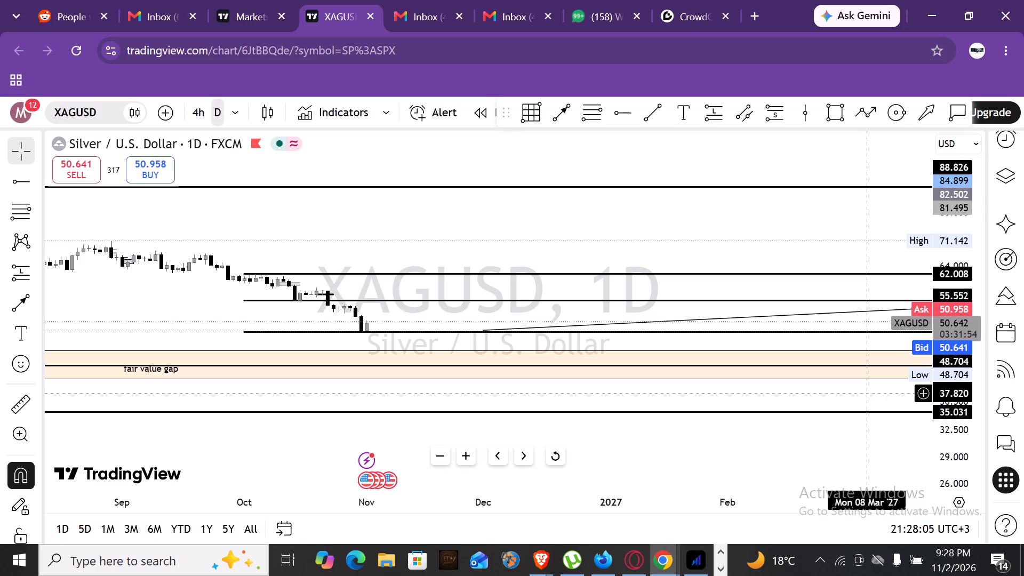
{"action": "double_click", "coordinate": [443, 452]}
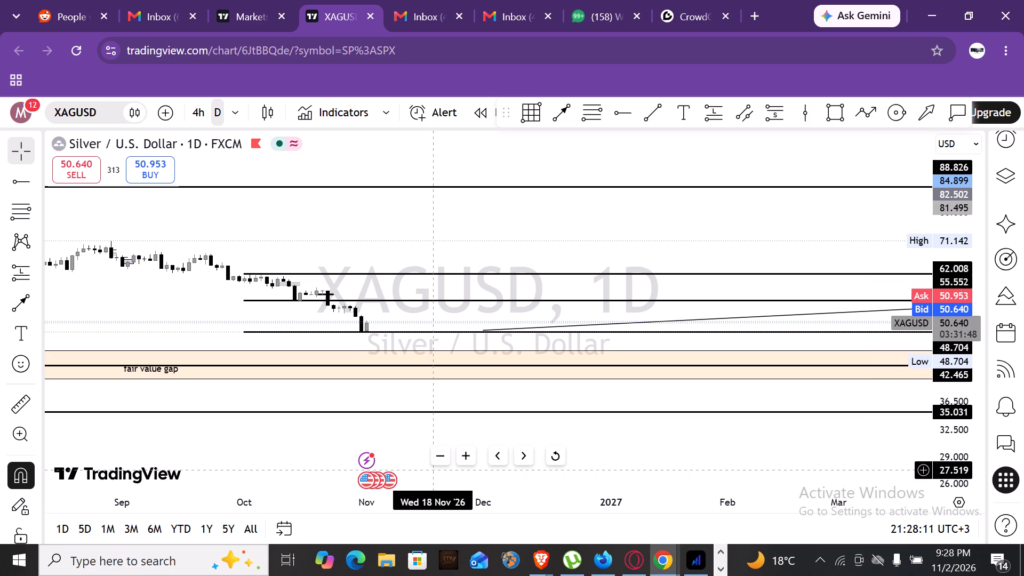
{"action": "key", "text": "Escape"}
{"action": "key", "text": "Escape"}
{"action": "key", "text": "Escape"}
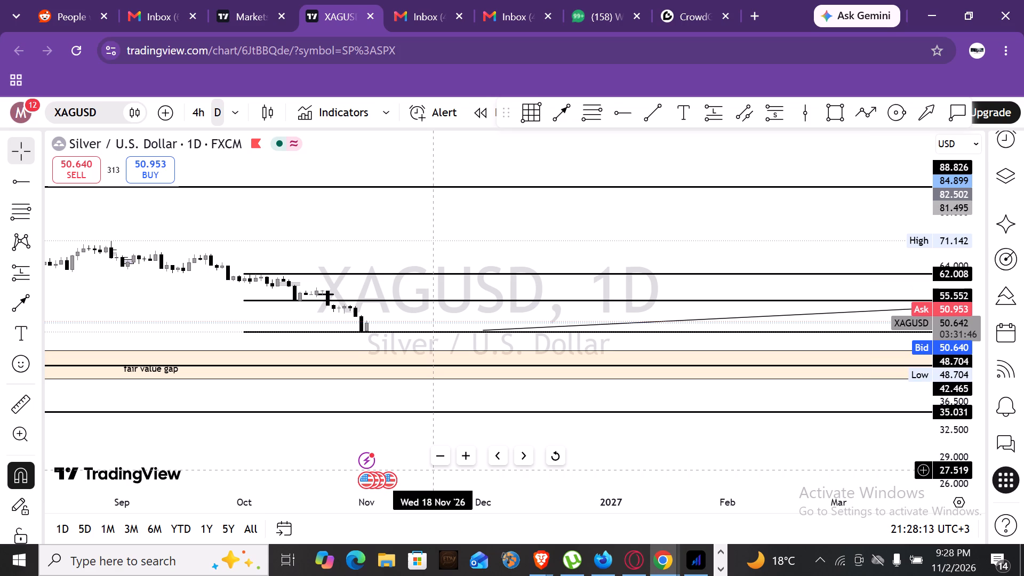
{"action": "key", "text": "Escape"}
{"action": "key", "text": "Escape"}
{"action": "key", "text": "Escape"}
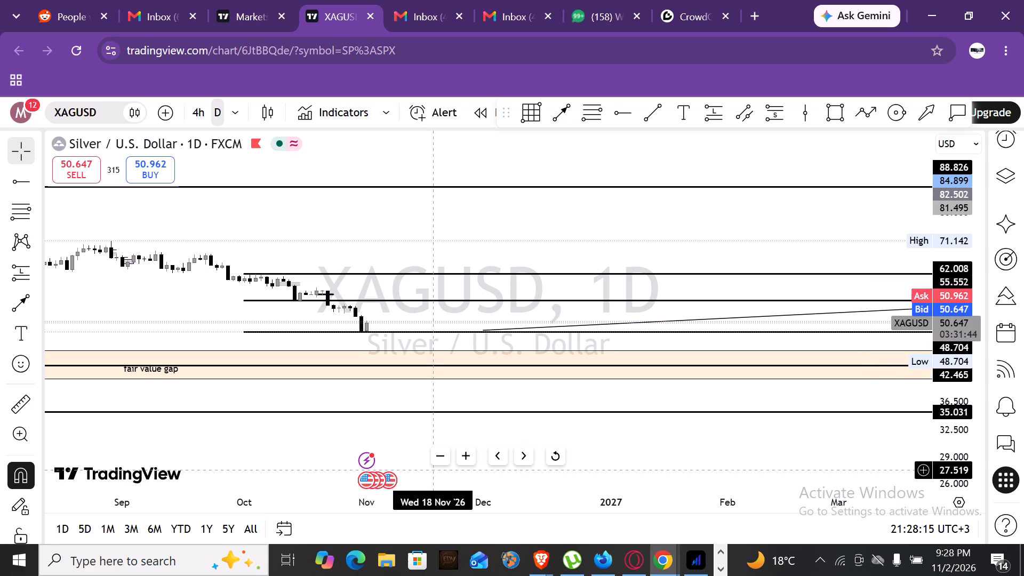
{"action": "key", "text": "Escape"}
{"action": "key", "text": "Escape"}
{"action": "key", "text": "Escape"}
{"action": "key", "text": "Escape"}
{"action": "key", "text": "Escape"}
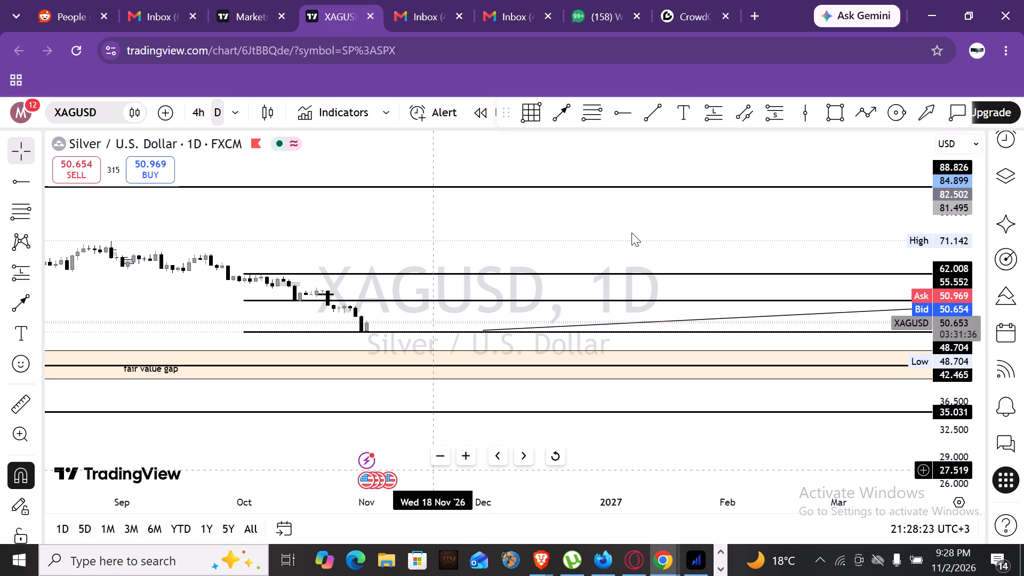
Examine the daily silver chart around the latest sell-off, between the 55.552 and 48.704 levels.
{"action": "scroll", "coordinate": [932, 357], "scroll_direction": "up", "scroll_amount": 10}
{"action": "triple_click", "coordinate": [444, 455]}
{"action": "left_click", "coordinate": [464, 454]}
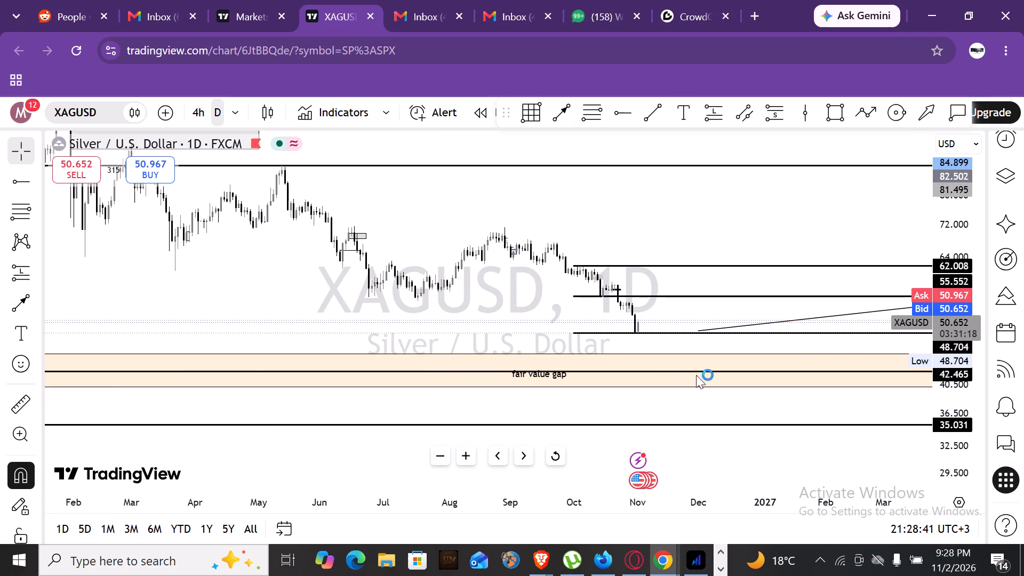
{"action": "scroll", "coordinate": [957, 347], "scroll_direction": "up", "scroll_amount": 11}
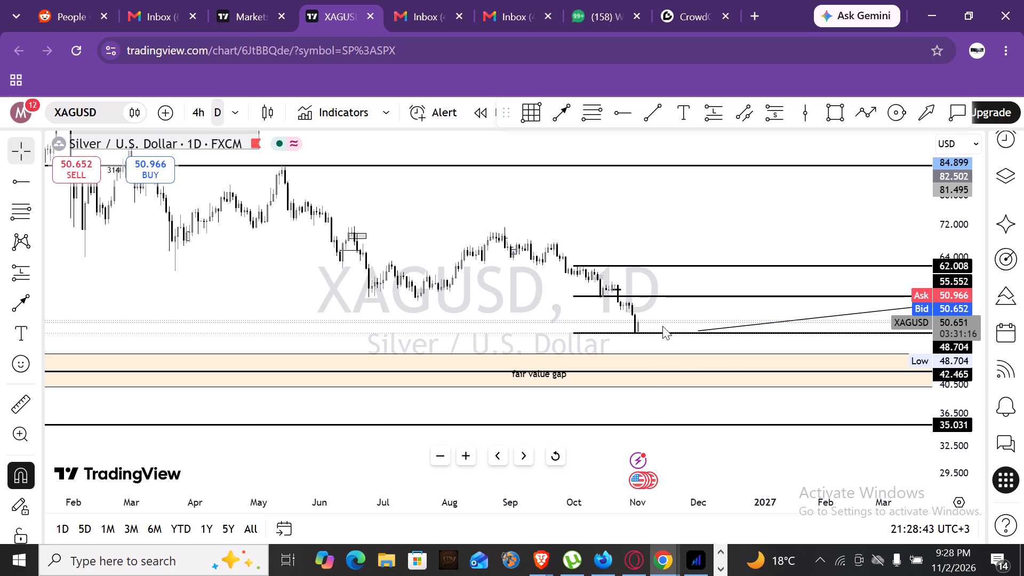
{"action": "left_click_drag", "start_coordinate": [652, 181], "coordinate": [559, 254]}
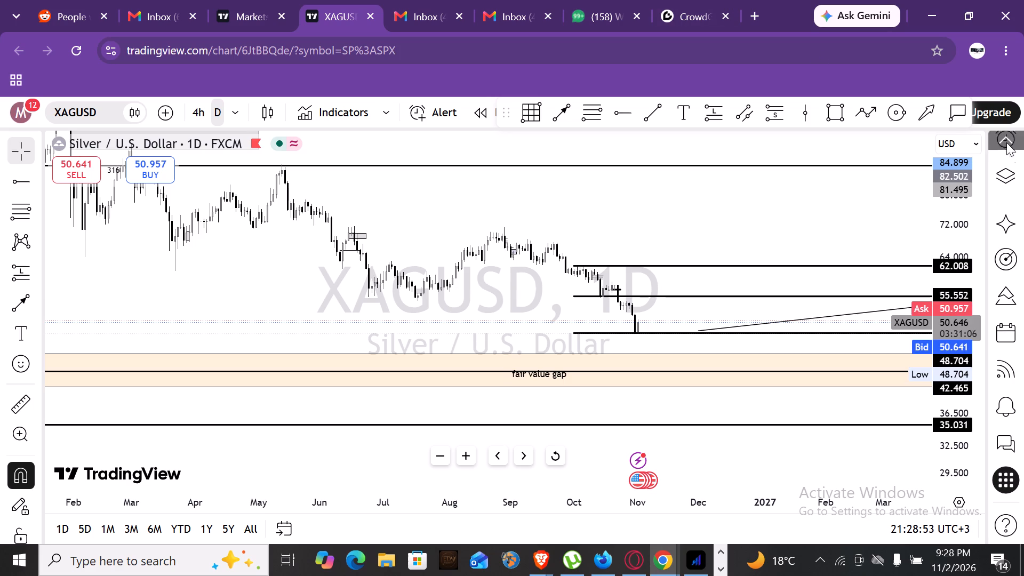
{"action": "scroll", "coordinate": [955, 348], "scroll_direction": "up", "scroll_amount": 11}
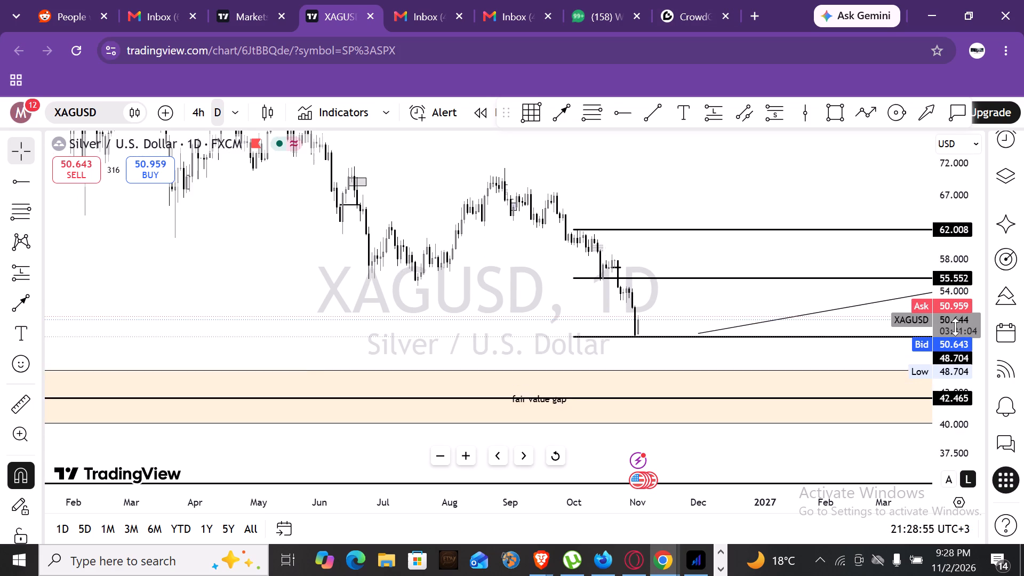
{"action": "scroll", "coordinate": [955, 327], "scroll_direction": "up", "scroll_amount": 4}
{"action": "left_click_drag", "start_coordinate": [571, 308], "coordinate": [461, 309]}
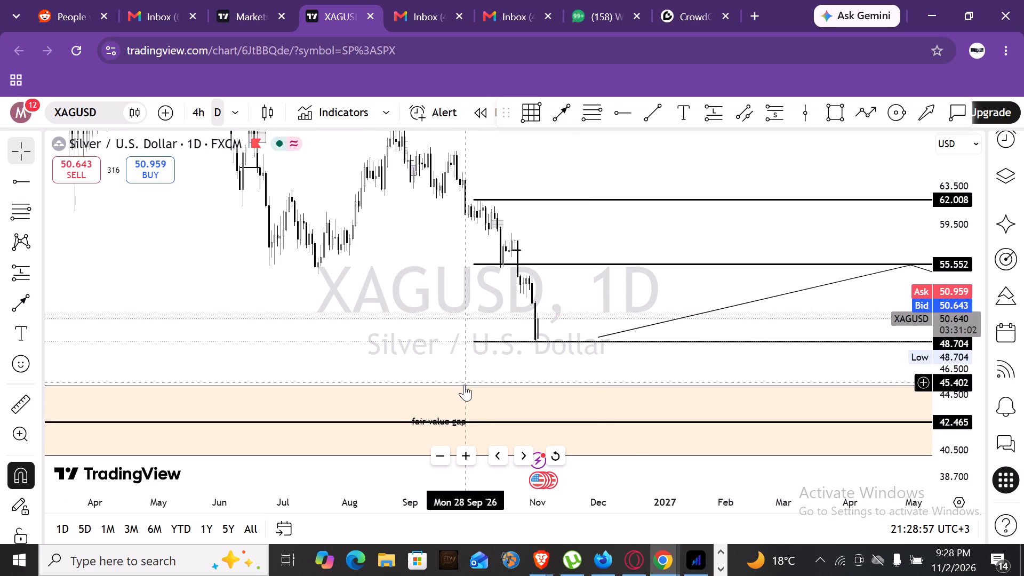
{"action": "double_click", "coordinate": [469, 454]}
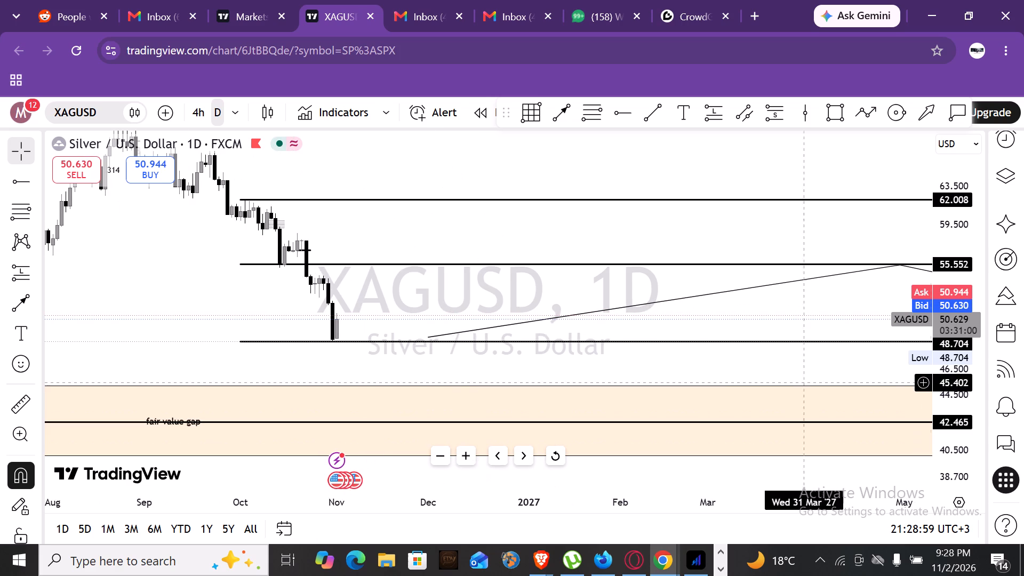
{"action": "scroll", "coordinate": [980, 361], "scroll_direction": "up", "scroll_amount": 14}
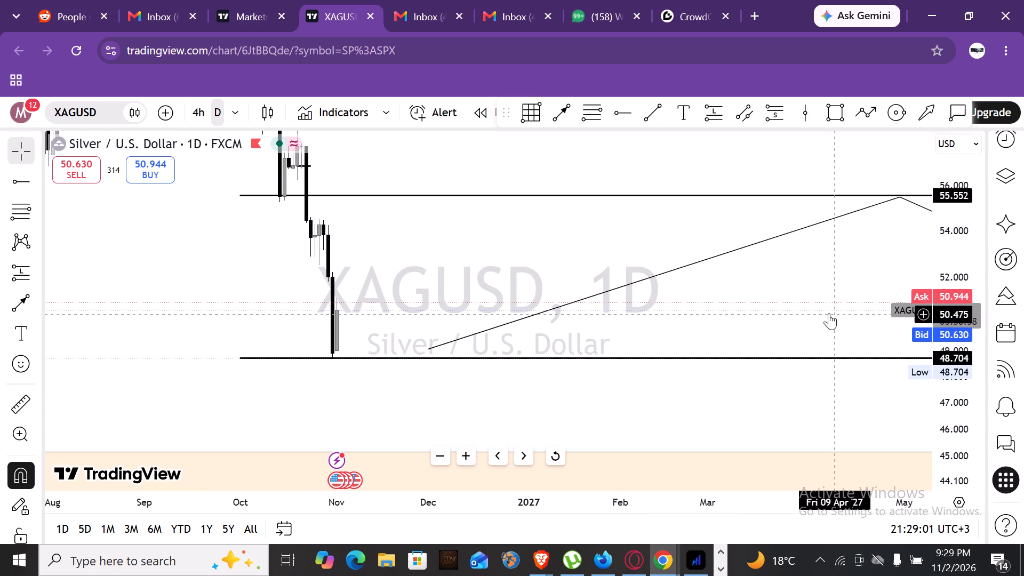
{"action": "left_click_drag", "start_coordinate": [823, 310], "coordinate": [930, 362]}
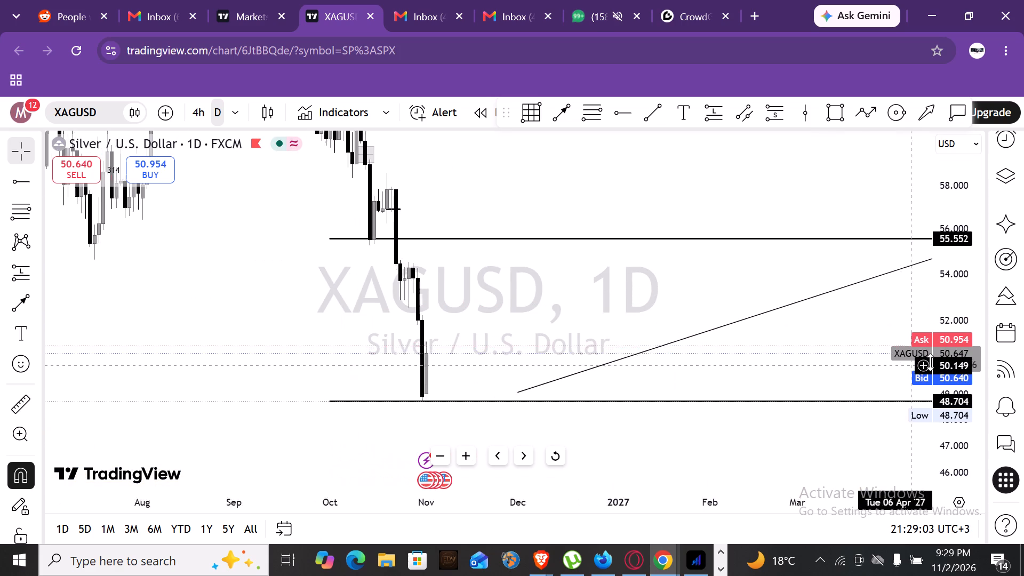
{"action": "left_click_drag", "start_coordinate": [930, 362], "coordinate": [943, 362]}
{"action": "left_click", "coordinate": [442, 458]}
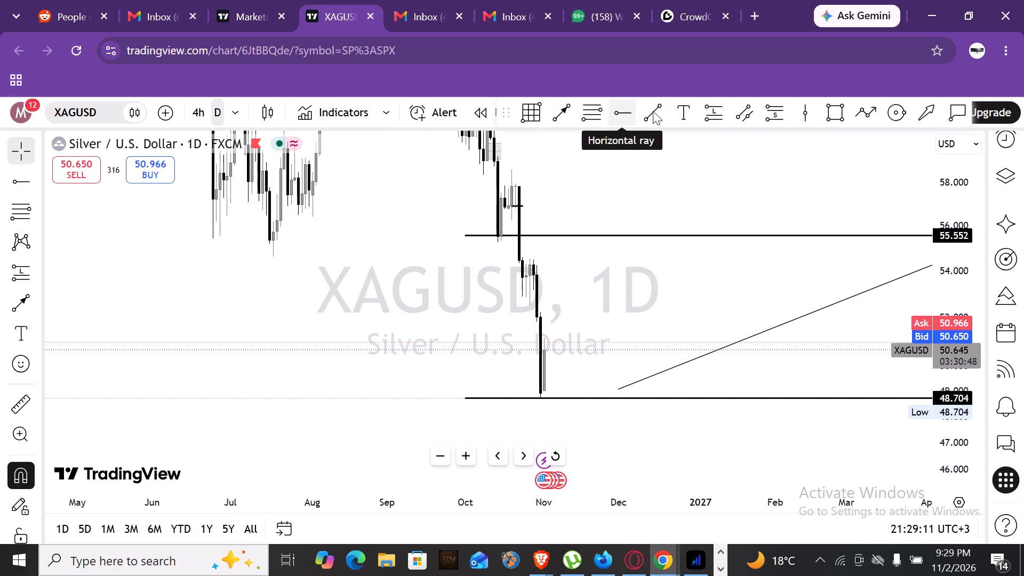
Draw a Fibonacci retracement over the latest daily drop, from 52.002 on 29 Oct to about 48.774.
{"action": "left_click", "coordinate": [598, 113]}
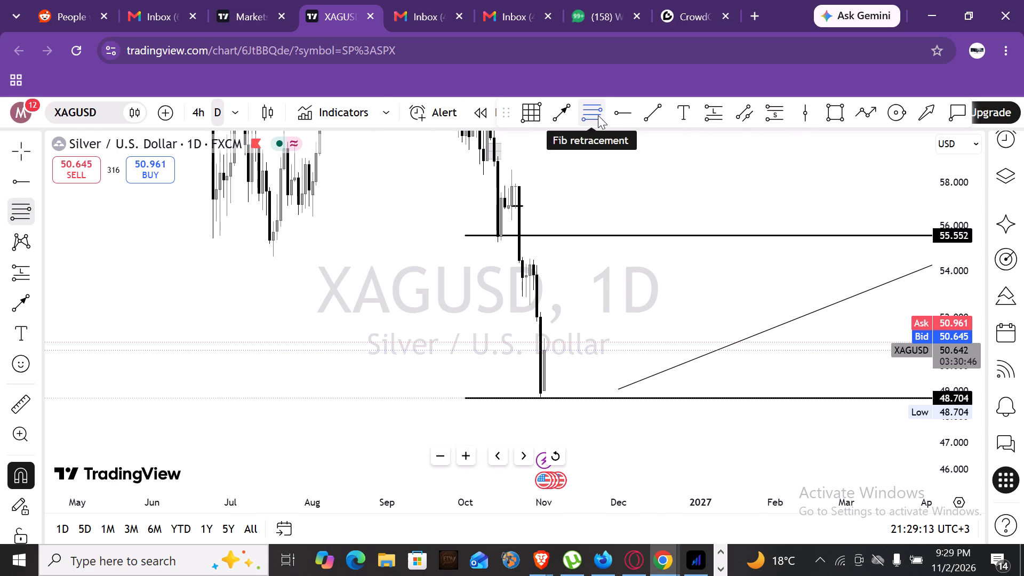
{"action": "left_click", "coordinate": [538, 313]}
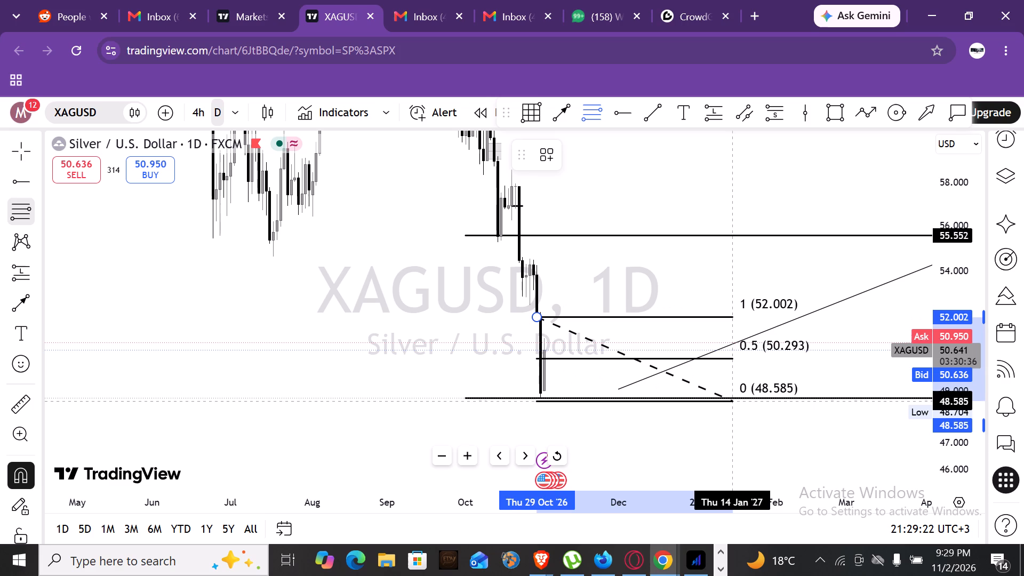
{"action": "left_click", "coordinate": [733, 396]}
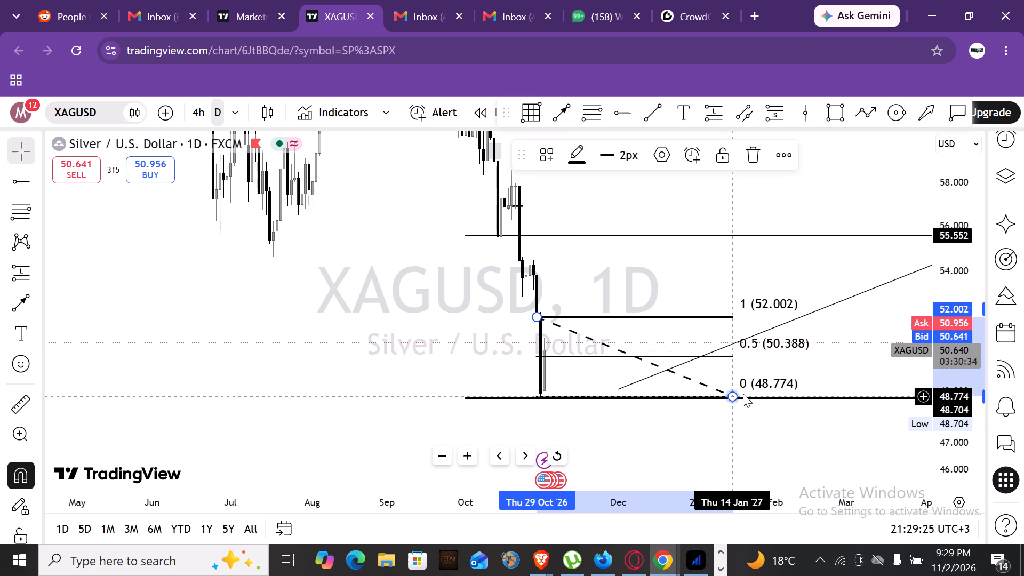
{"action": "left_click", "coordinate": [836, 347]}
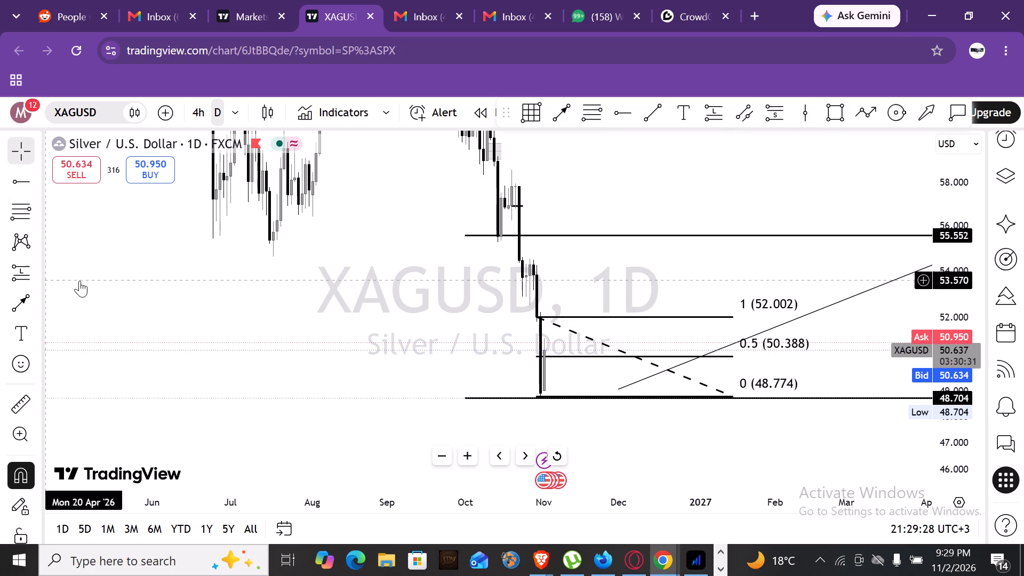
Draw a horizontal ray from the 2 Nov candle and align it with the retracement's 0.5 level, at about 50.344.
{"action": "left_click", "coordinate": [619, 108]}
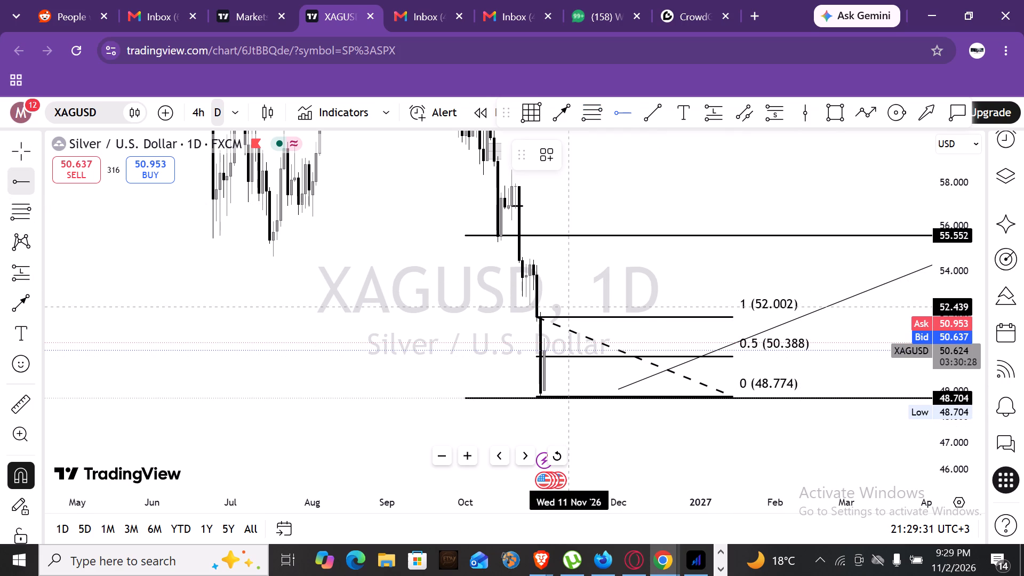
{"action": "left_click", "coordinate": [543, 359]}
{"action": "left_click", "coordinate": [433, 351]}
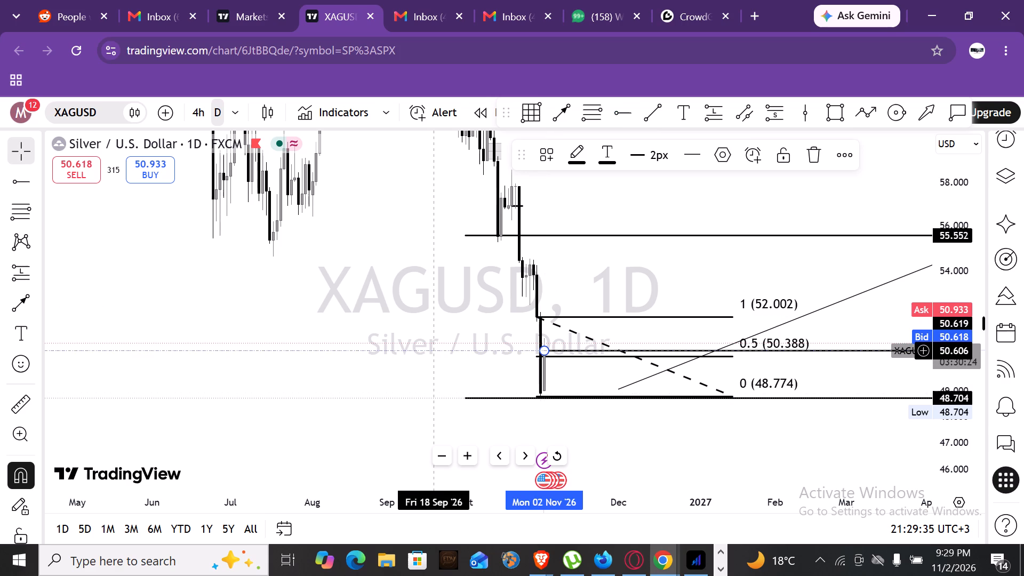
{"action": "left_click_drag", "start_coordinate": [826, 351], "coordinate": [829, 354]}
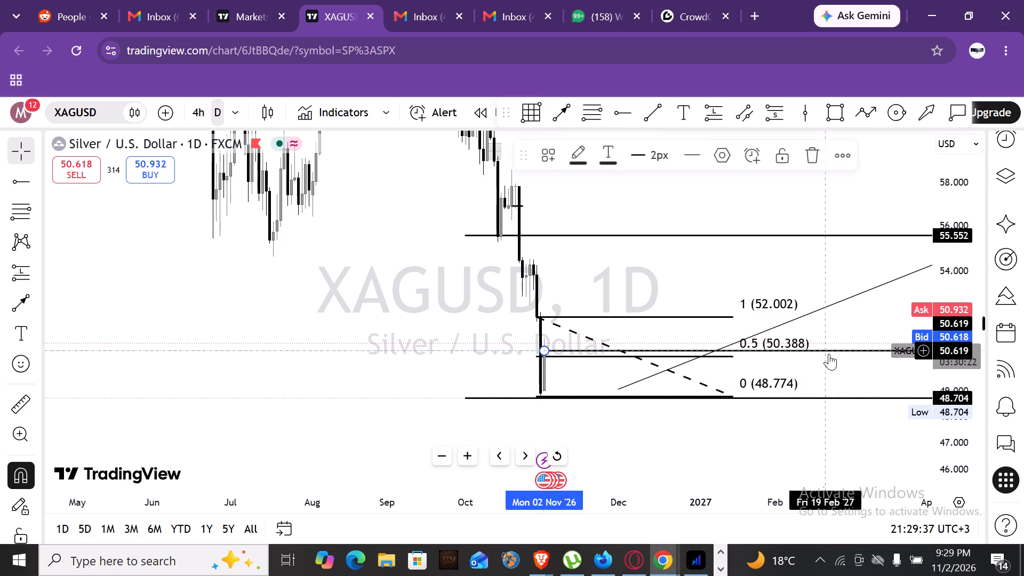
{"action": "left_click_drag", "start_coordinate": [829, 354], "coordinate": [830, 357]}
{"action": "left_click", "coordinate": [830, 357]}
{"action": "left_click", "coordinate": [323, 297]}
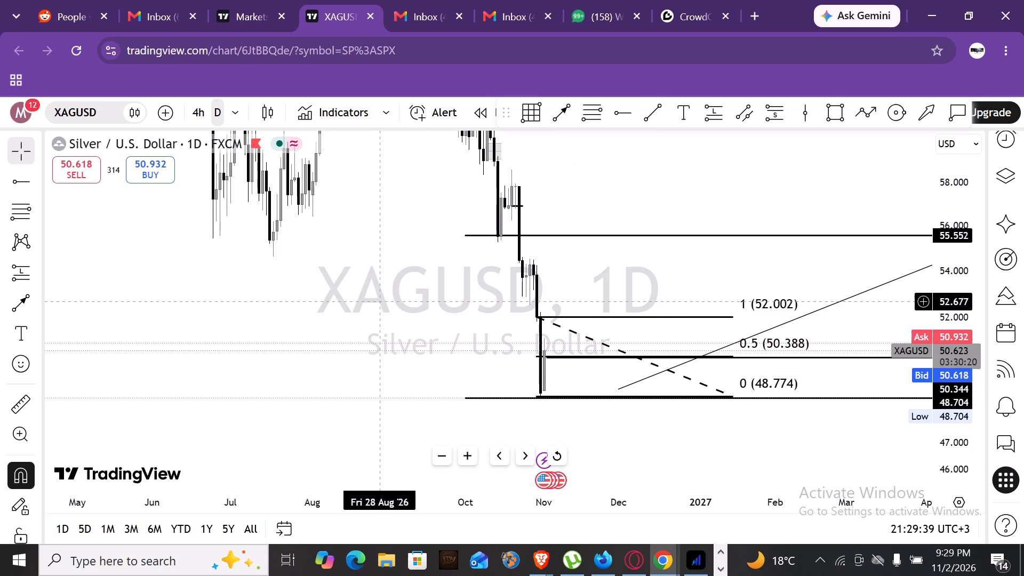
Delete the helper Fibonacci retracement over the latest drop, keeping the midpoint ray.
{"action": "left_click", "coordinate": [559, 327]}
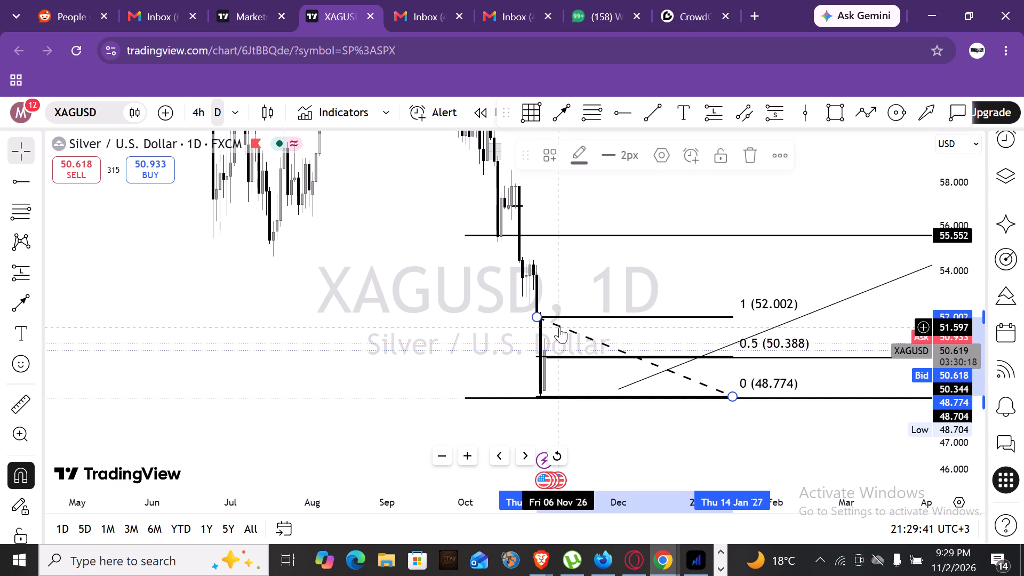
{"action": "left_click", "coordinate": [743, 153]}
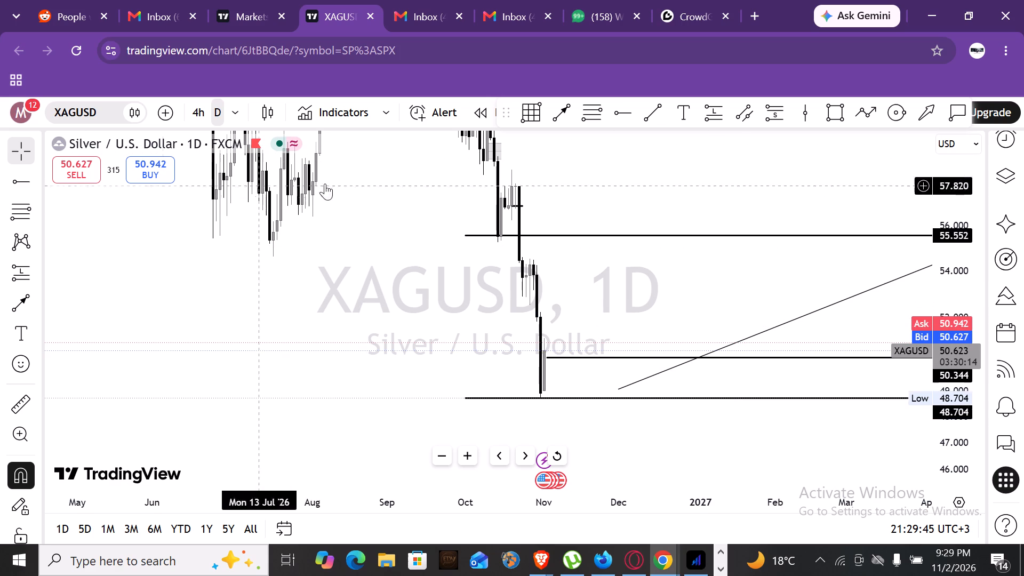
Add the text label "midpoint of the fvg" on the 50.344 ray, starting at about 16 Nov.
{"action": "left_click", "coordinate": [678, 118]}
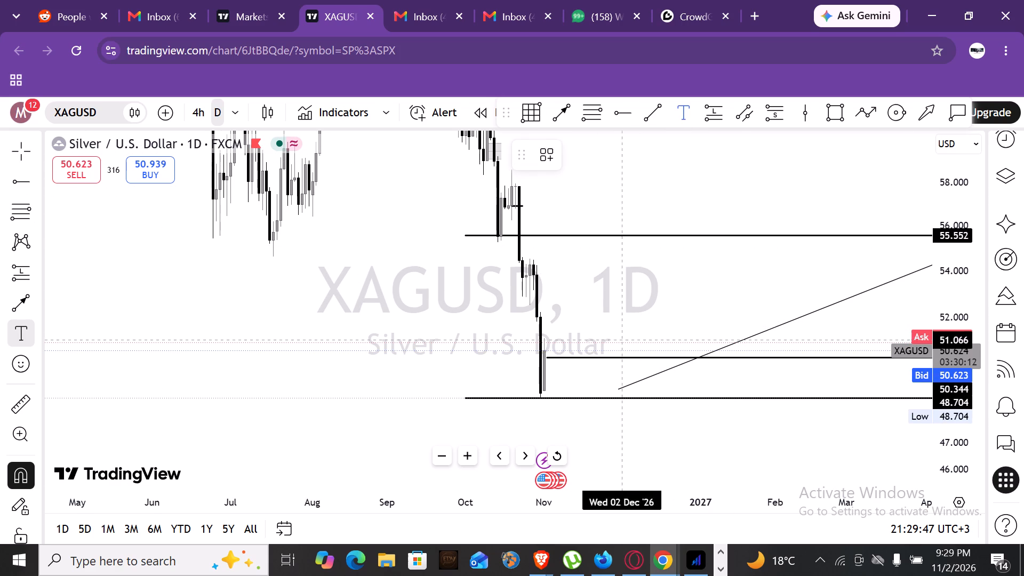
{"action": "left_click", "coordinate": [581, 349]}
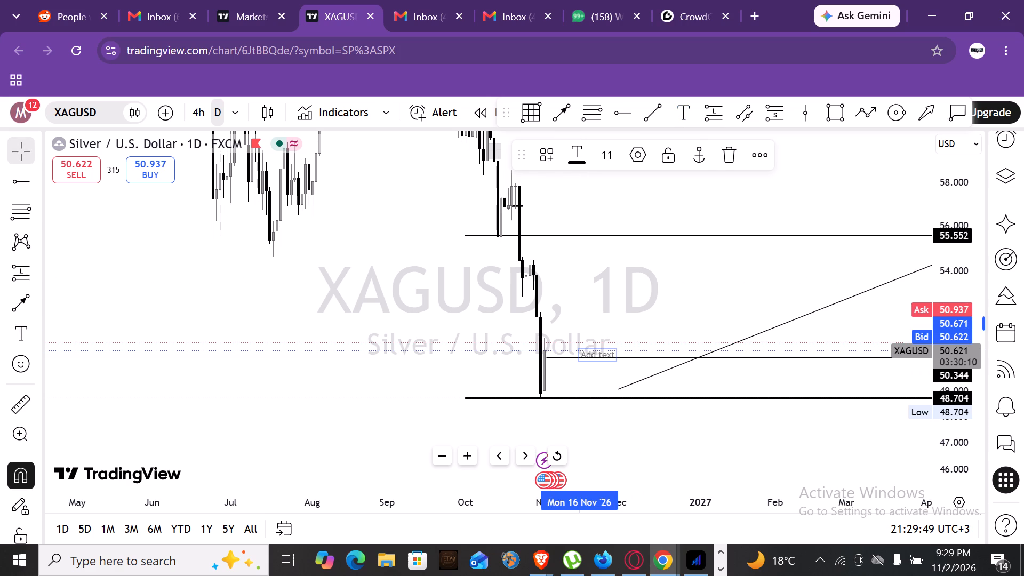
{"action": "type", "text": "midpoint"}
{"action": "key", "text": "space"}
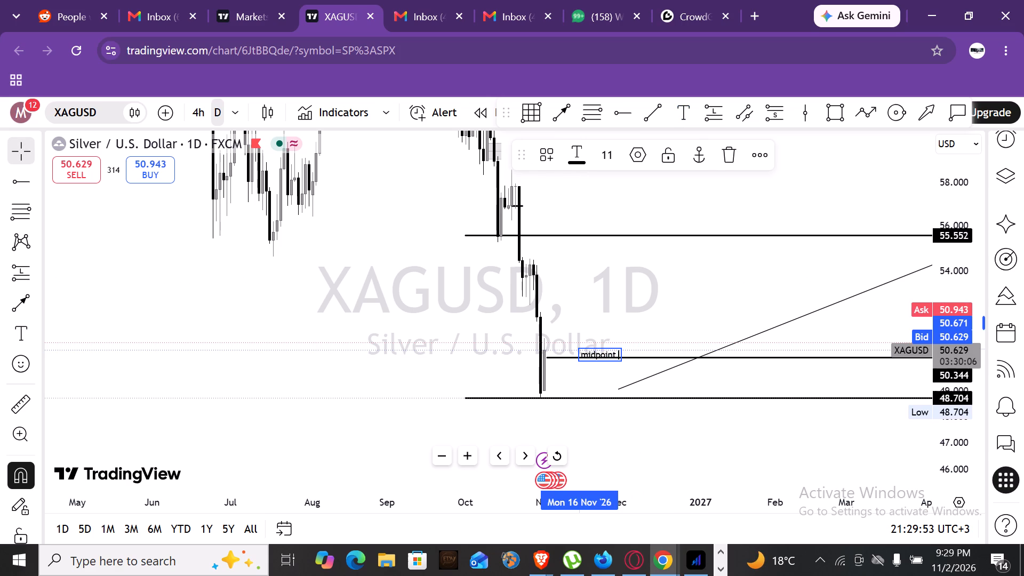
{"action": "type", "text": "of the"}
{"action": "key", "text": "space"}
{"action": "type", "text": "fvg"}
{"action": "key", "text": "Return"}
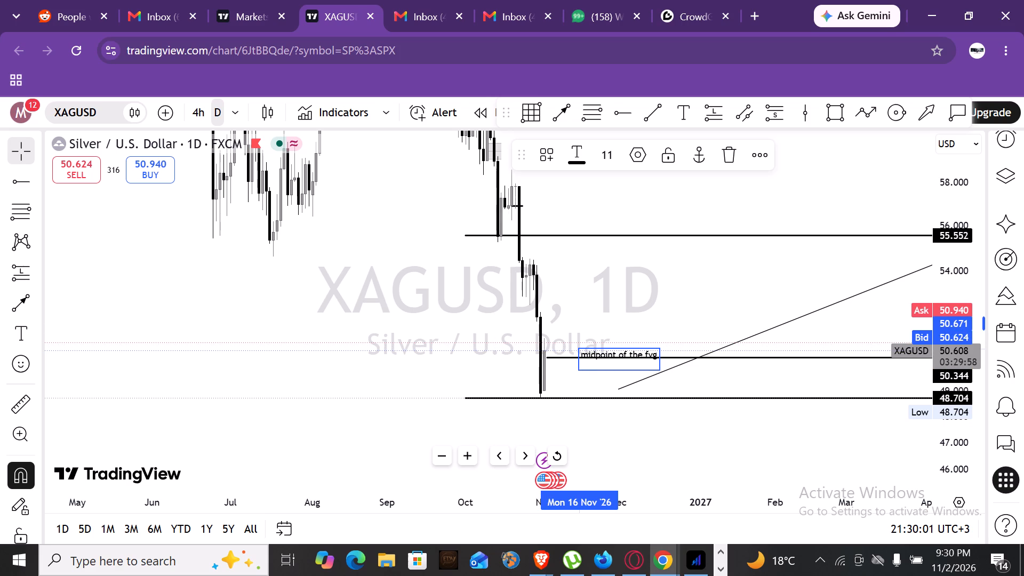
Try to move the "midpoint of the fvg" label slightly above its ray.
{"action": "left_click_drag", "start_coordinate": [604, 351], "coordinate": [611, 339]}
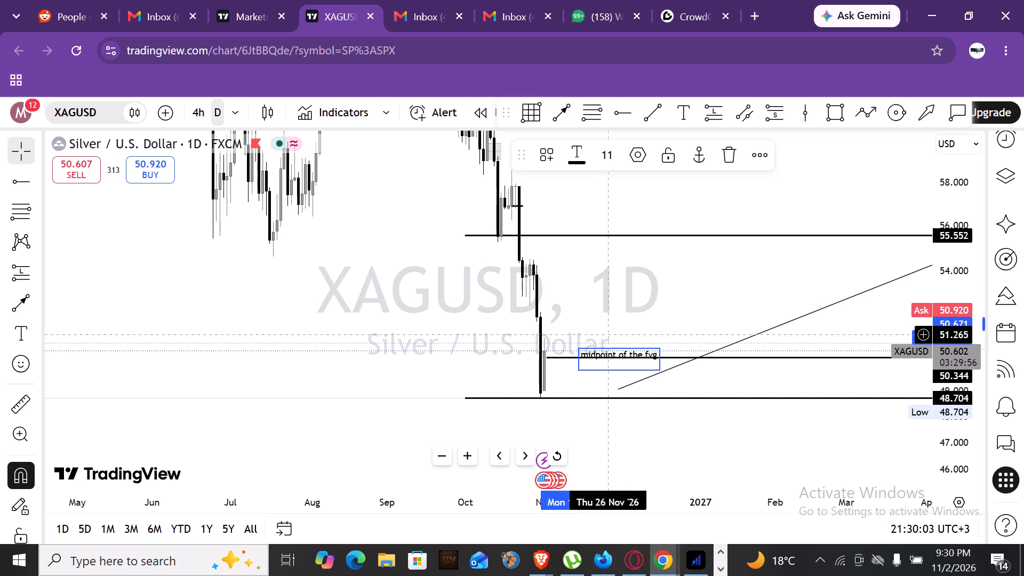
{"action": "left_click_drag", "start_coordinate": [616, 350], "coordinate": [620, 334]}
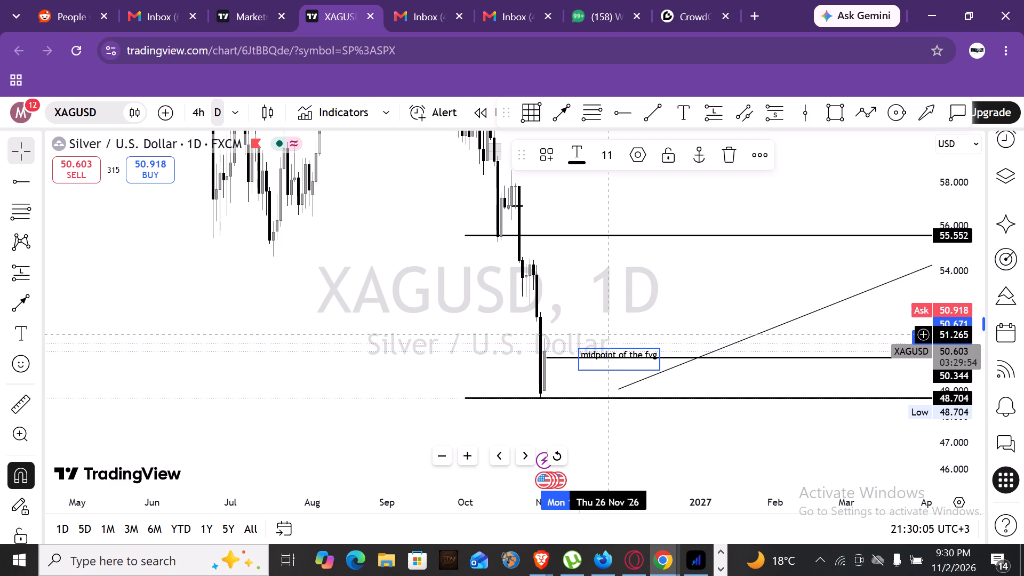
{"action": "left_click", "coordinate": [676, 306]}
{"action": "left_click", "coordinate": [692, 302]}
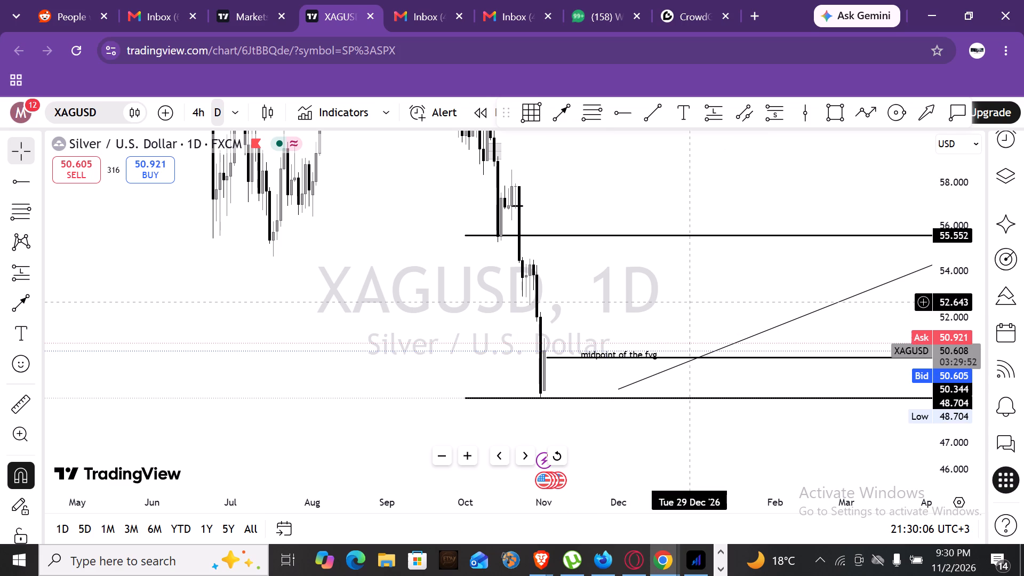
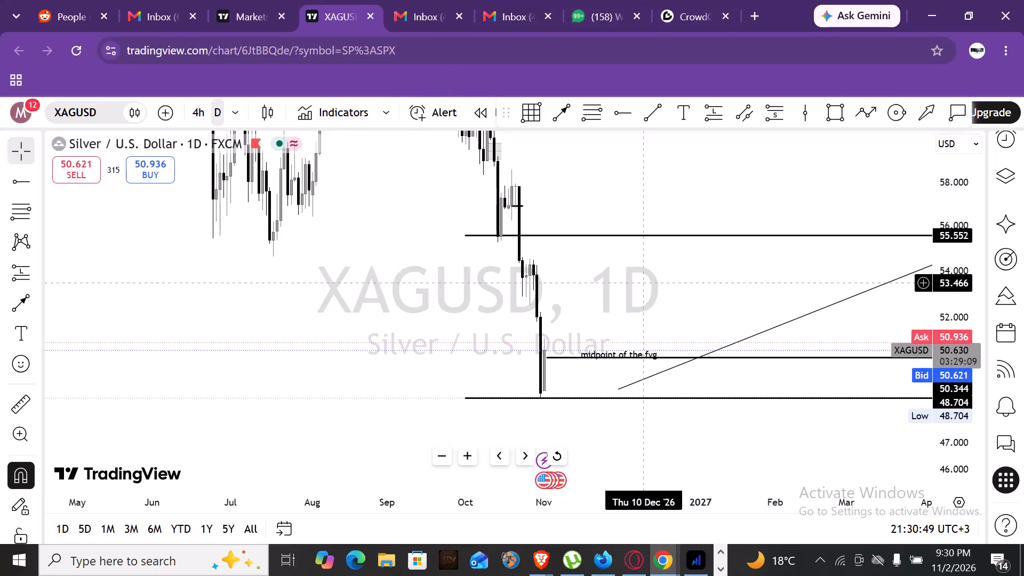
Switch the chart to the 4-hour interval and examine the latest drop and the rebound from the 48.704 low.
{"action": "left_click", "coordinate": [196, 111]}
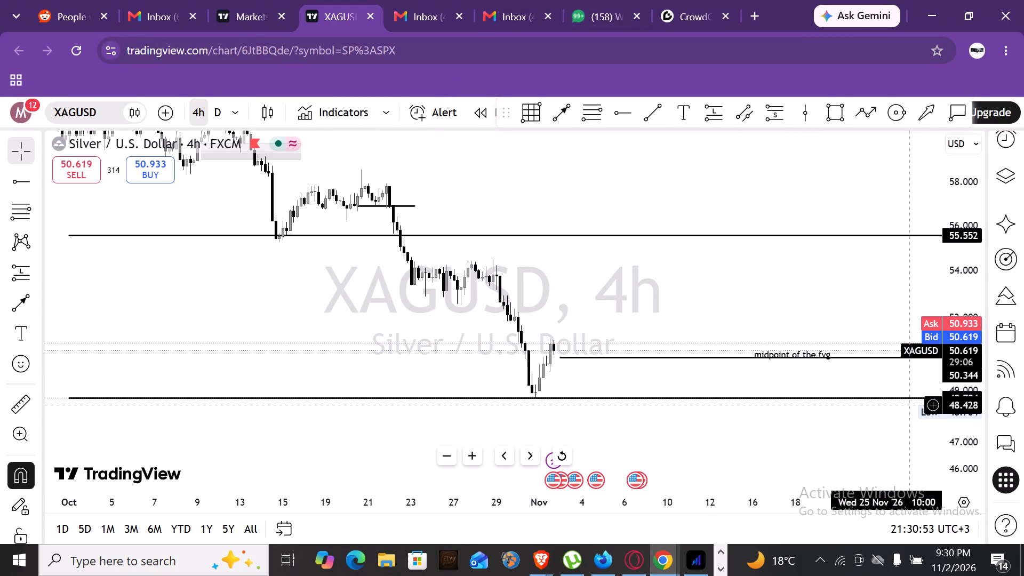
{"action": "scroll", "coordinate": [959, 378], "scroll_direction": "up", "scroll_amount": 14}
{"action": "left_click_drag", "start_coordinate": [615, 244], "coordinate": [519, 62]}
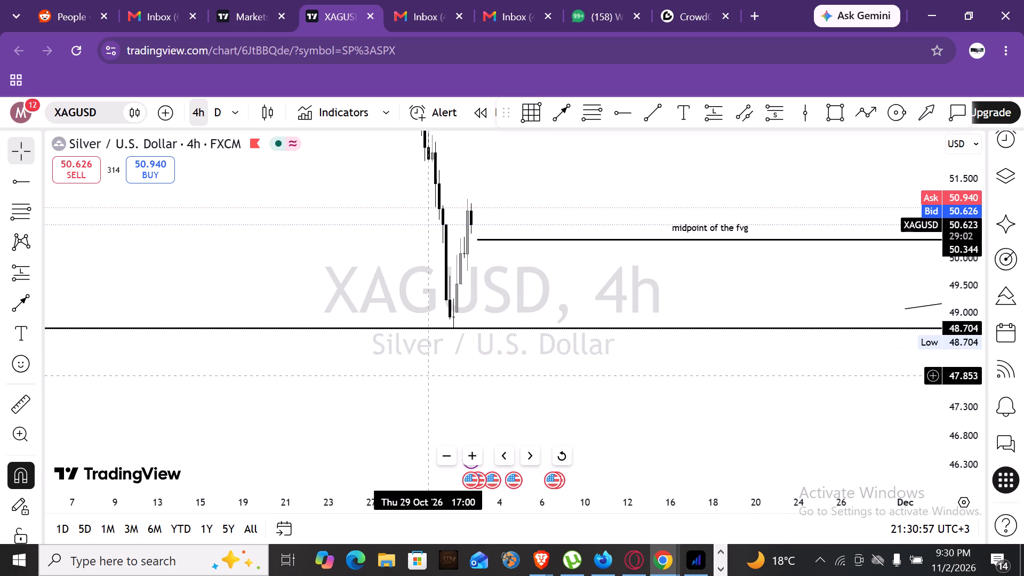
{"action": "triple_click", "coordinate": [477, 455]}
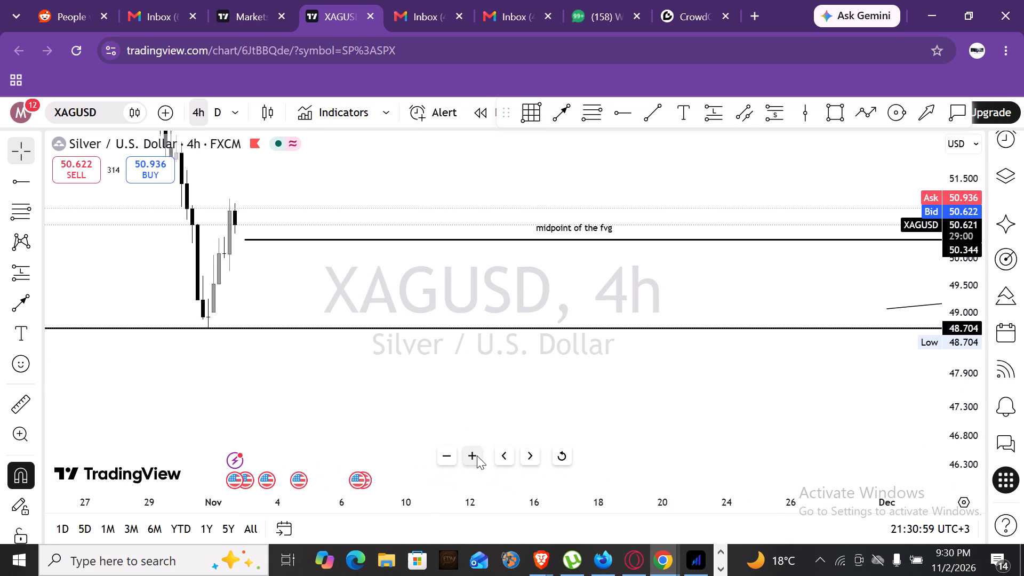
{"action": "left_click_drag", "start_coordinate": [357, 402], "coordinate": [681, 446]}
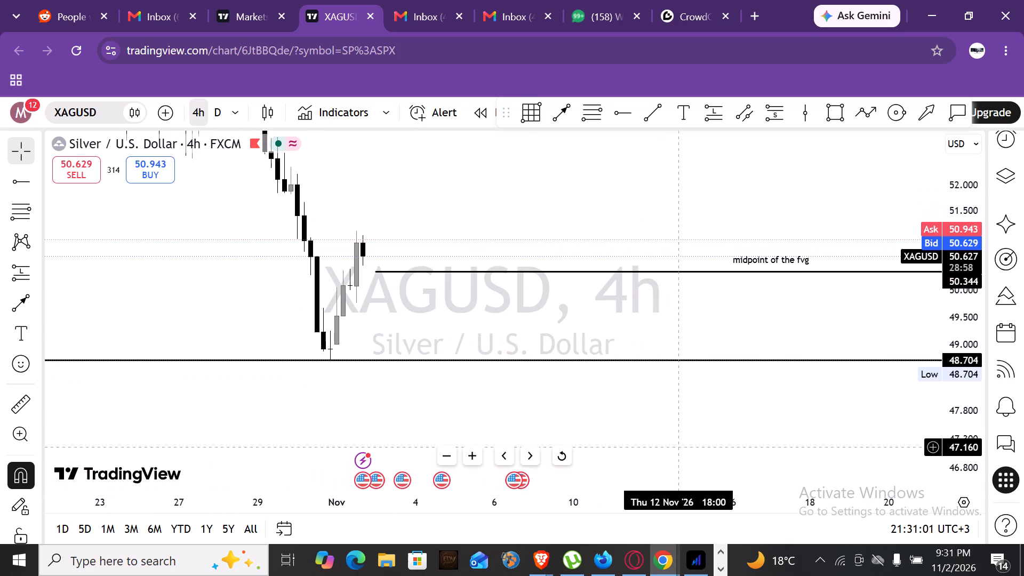
{"action": "left_click_drag", "start_coordinate": [681, 446], "coordinate": [691, 461]}
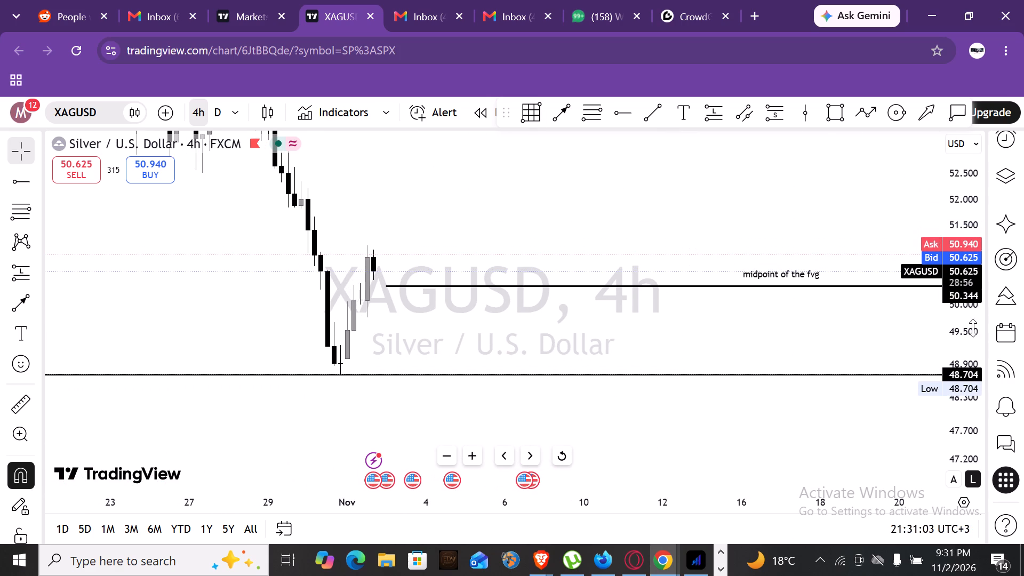
{"action": "left_click_drag", "start_coordinate": [505, 356], "coordinate": [599, 367]}
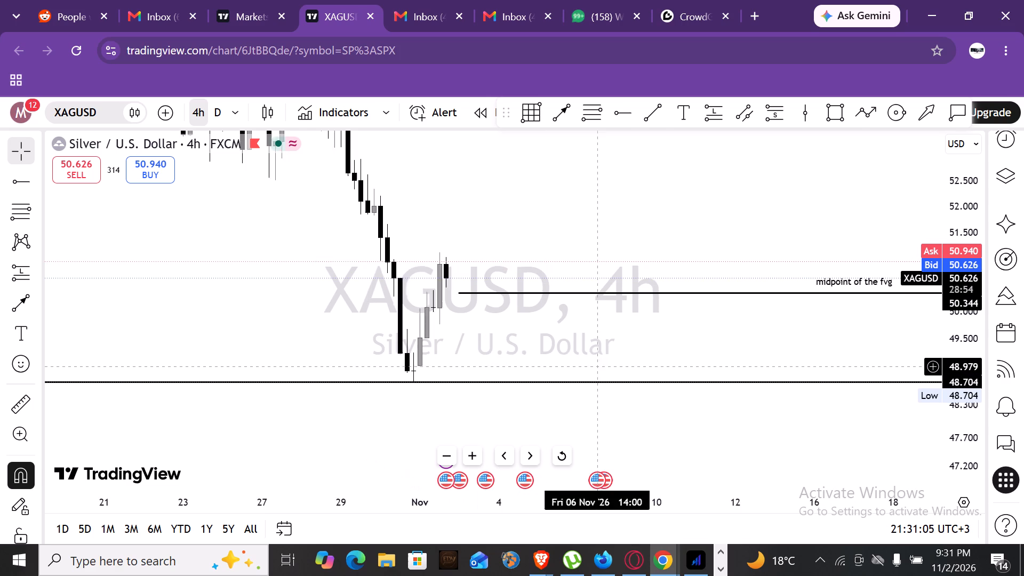
{"action": "left_click_drag", "start_coordinate": [599, 367], "coordinate": [603, 365]}
{"action": "scroll", "coordinate": [998, 355], "scroll_direction": "up", "scroll_amount": 5}
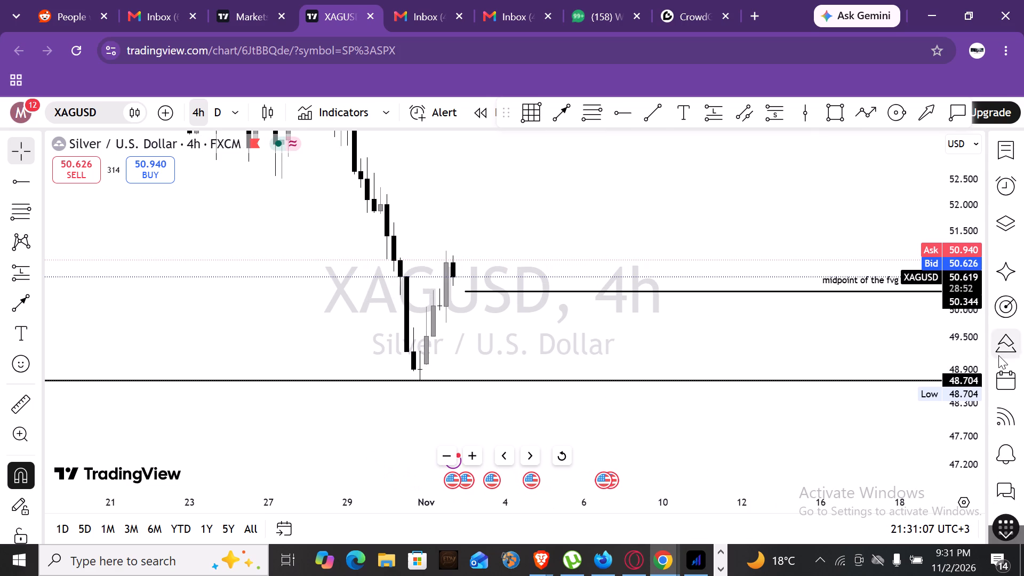
{"action": "scroll", "coordinate": [953, 351], "scroll_direction": "up", "scroll_amount": 6}
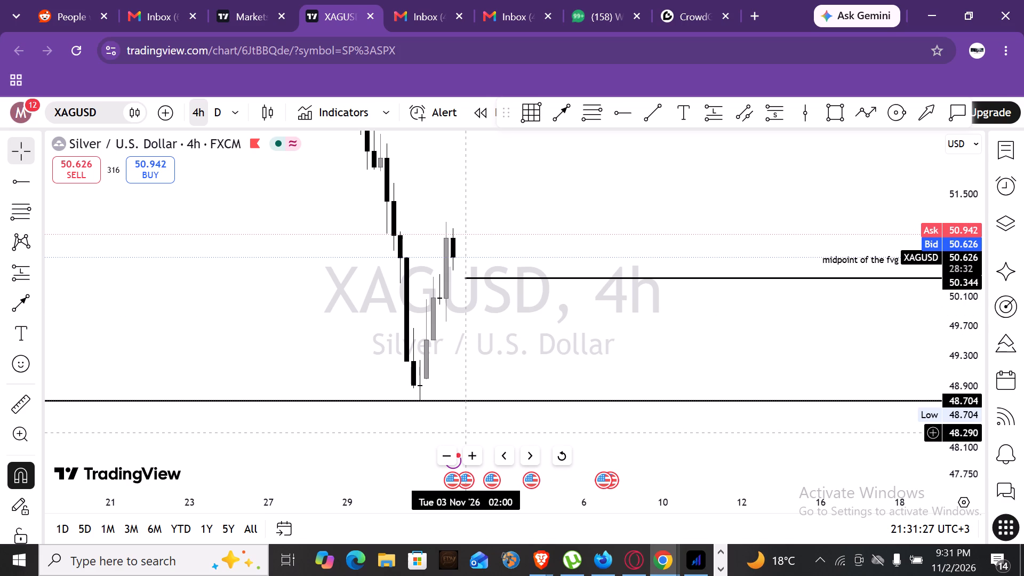
{"action": "left_click", "coordinate": [468, 455]}
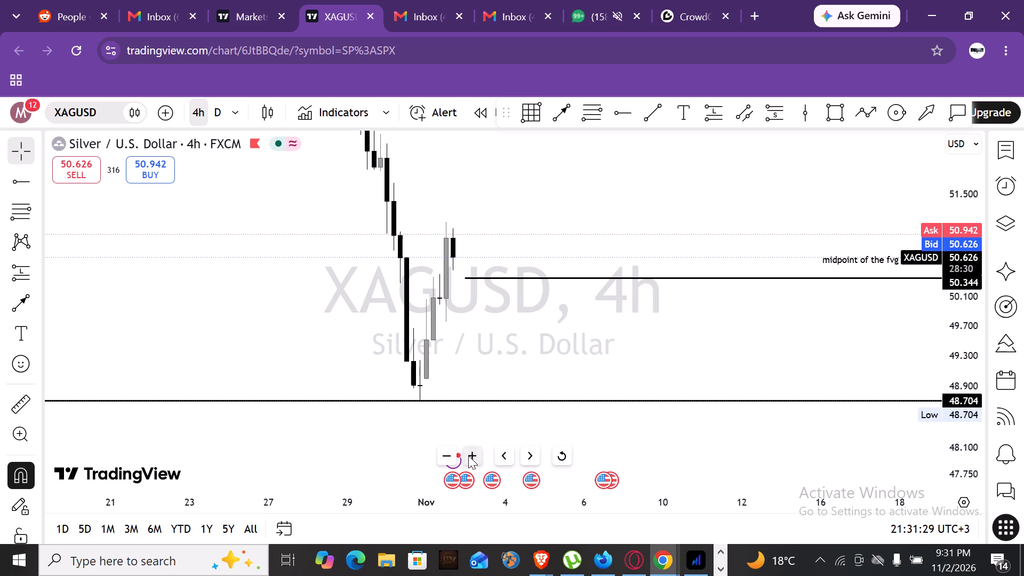
{"action": "left_click", "coordinate": [468, 455]}
{"action": "left_click_drag", "start_coordinate": [319, 364], "coordinate": [421, 389]}
{"action": "left_click_drag", "start_coordinate": [433, 389], "coordinate": [546, 397]}
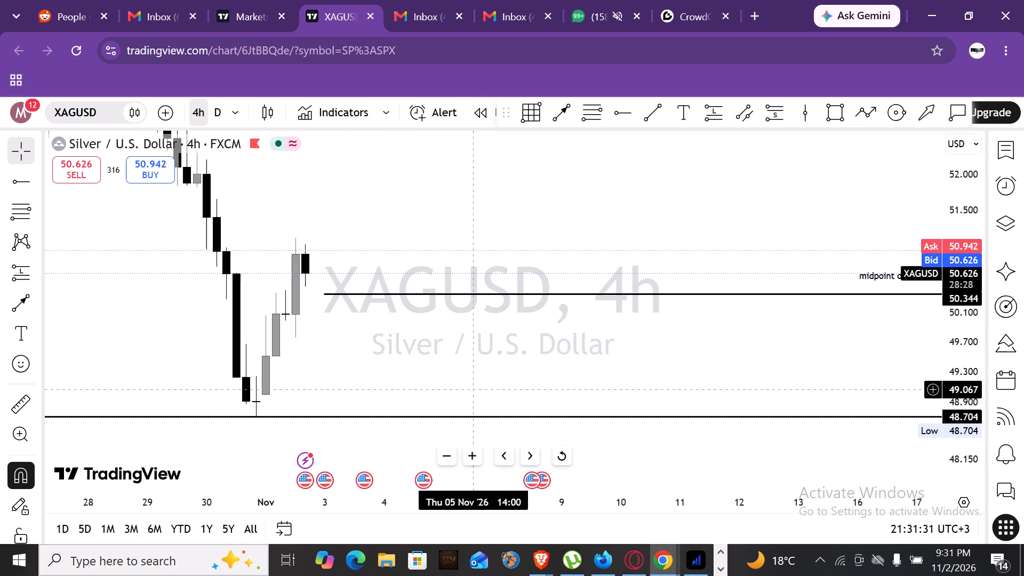
{"action": "left_click_drag", "start_coordinate": [434, 380], "coordinate": [508, 399]}
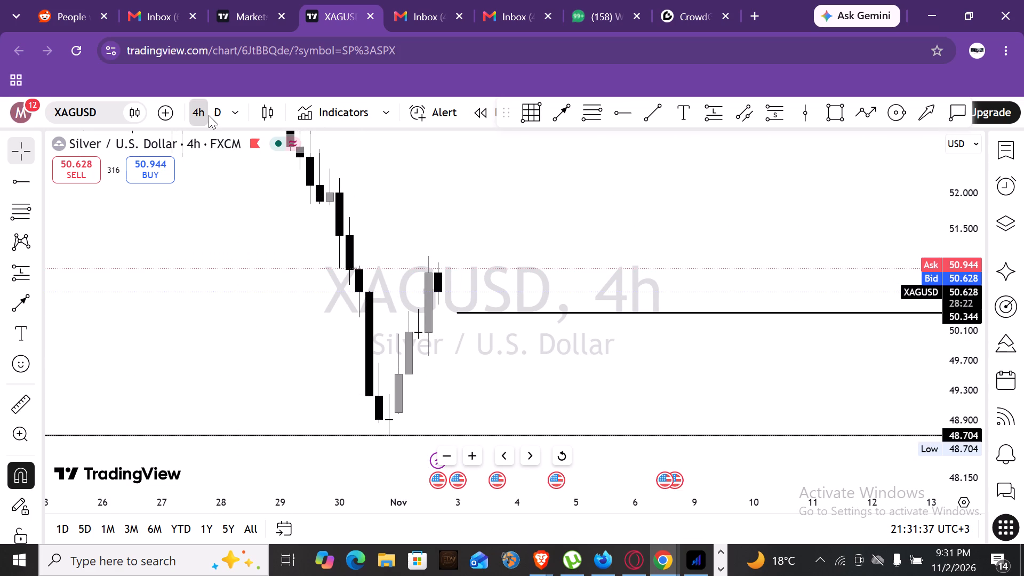
Switch the chart to the 1-hour interval.
{"action": "left_click", "coordinate": [238, 107]}
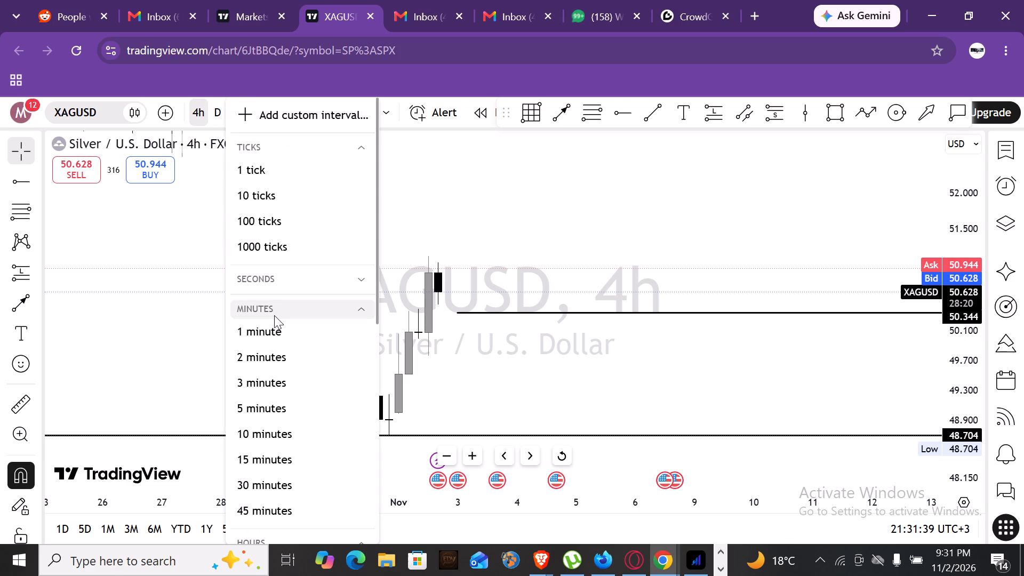
{"action": "scroll", "coordinate": [261, 353], "scroll_direction": "down", "scroll_amount": 1}
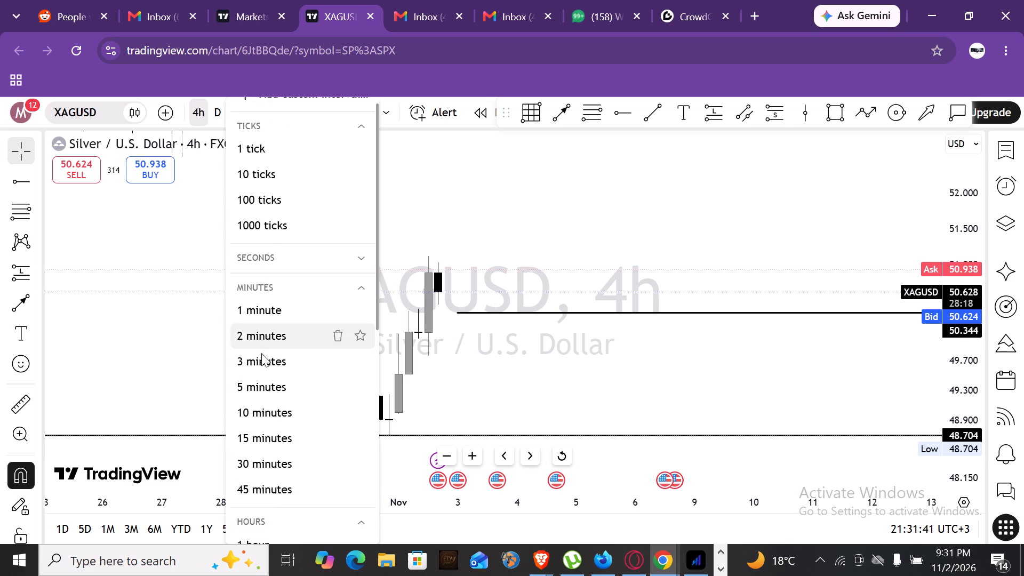
{"action": "scroll", "coordinate": [261, 353], "scroll_direction": "down", "scroll_amount": 2}
{"action": "left_click", "coordinate": [265, 331]}
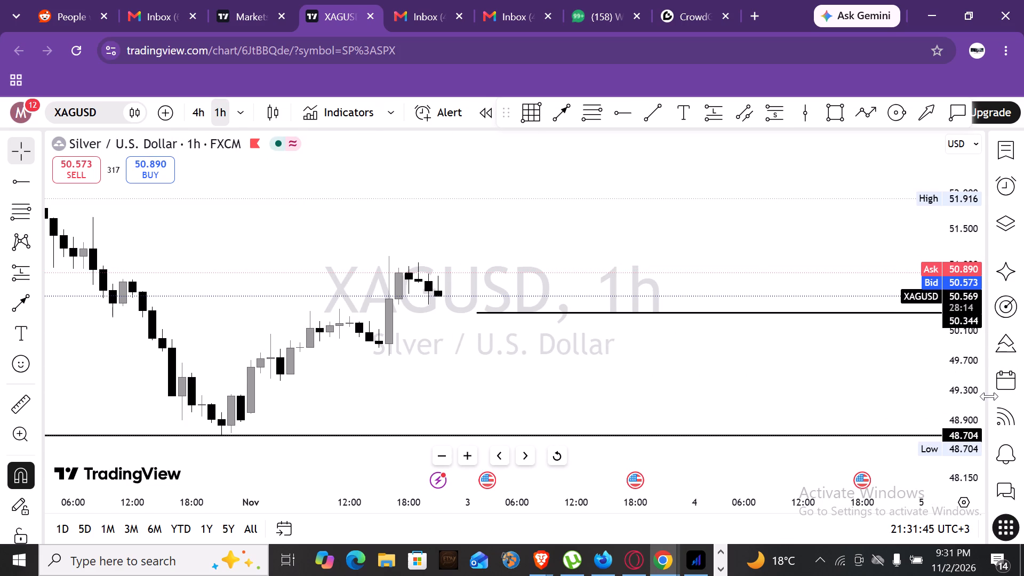
Draw a flat, line-like rectangle at about 49.948 from 2 Nov 09:00 to 3 Nov 19:00, marking the swept lows.
{"action": "scroll", "coordinate": [989, 396], "scroll_direction": "up", "scroll_amount": 3}
{"action": "scroll", "coordinate": [959, 397], "scroll_direction": "up", "scroll_amount": 20}
{"action": "scroll", "coordinate": [959, 397], "scroll_direction": "up", "scroll_amount": 1}
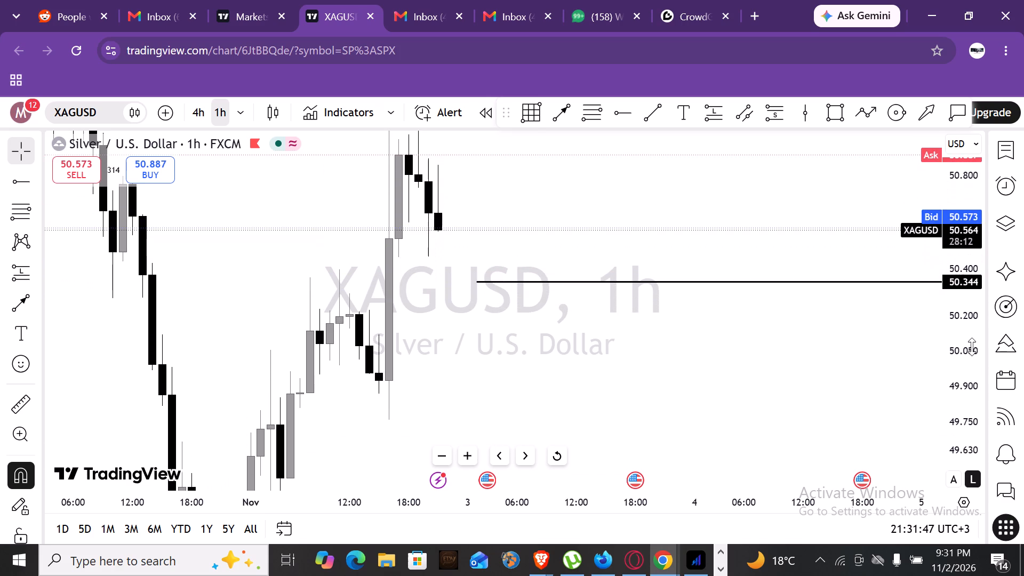
{"action": "left_click_drag", "start_coordinate": [431, 363], "coordinate": [498, 338]}
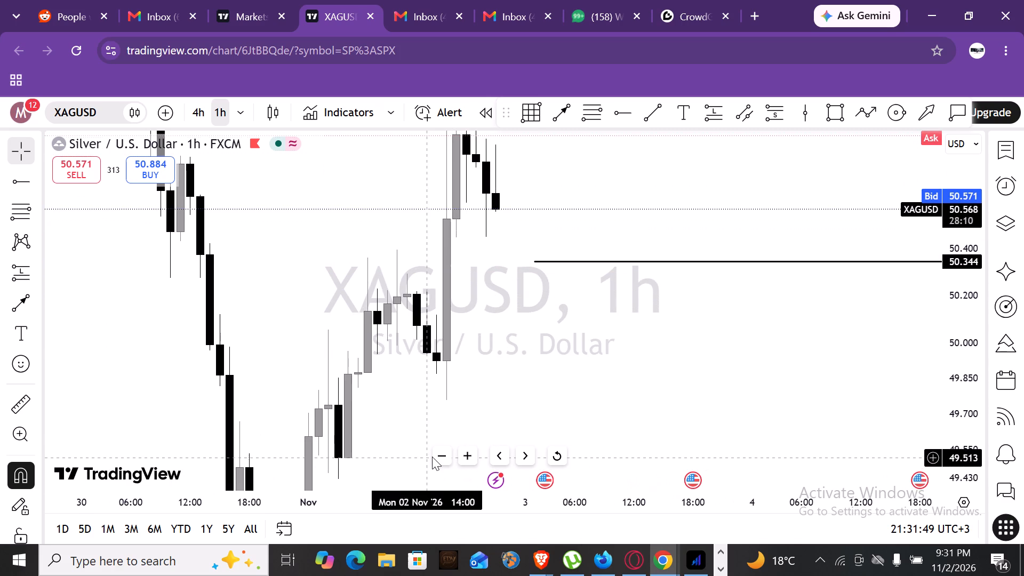
{"action": "left_click", "coordinate": [435, 456]}
{"action": "left_click", "coordinate": [435, 456]}
{"action": "left_click_drag", "start_coordinate": [363, 411], "coordinate": [334, 354]}
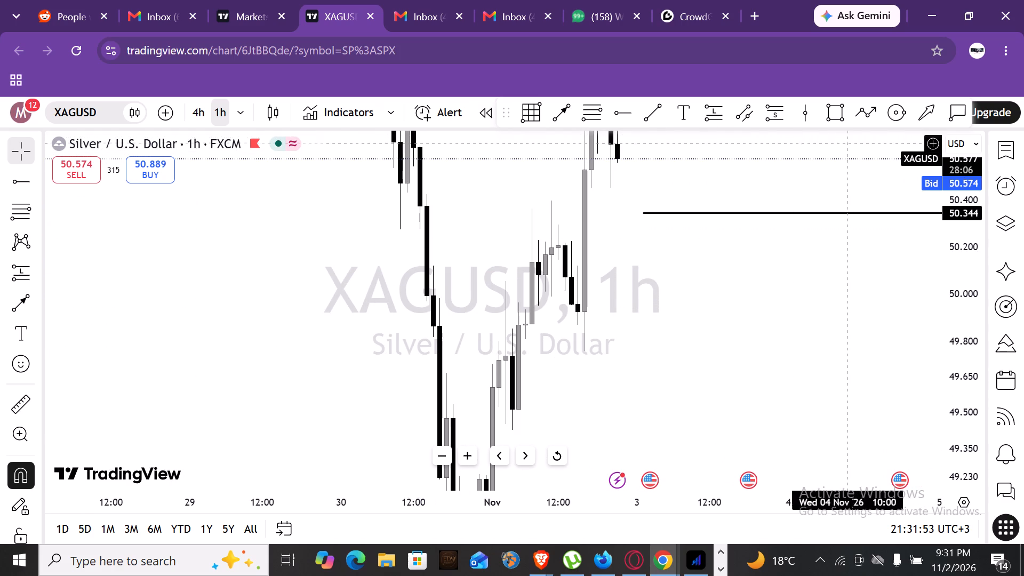
{"action": "left_click", "coordinate": [837, 116]}
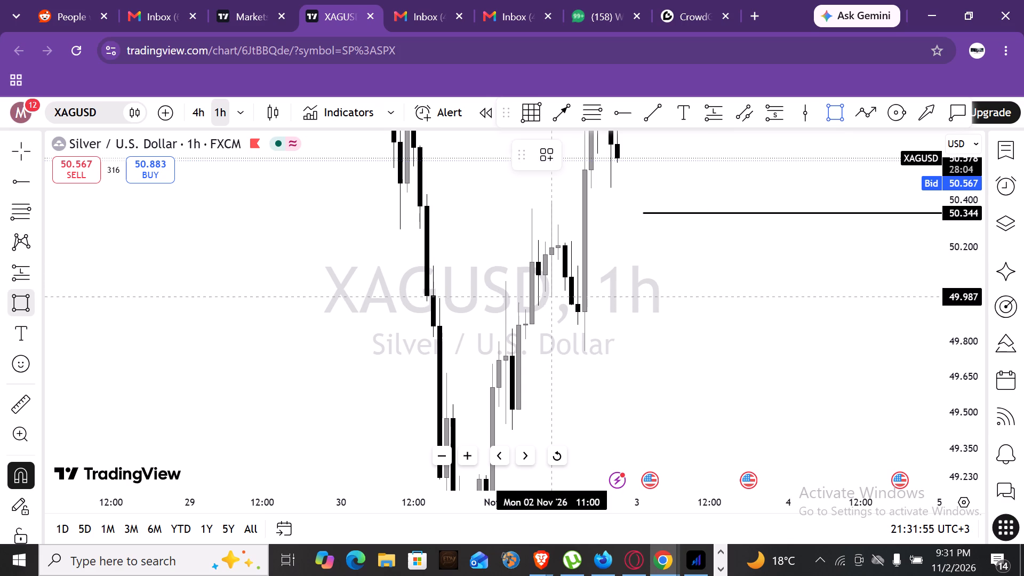
{"action": "left_click", "coordinate": [541, 306]}
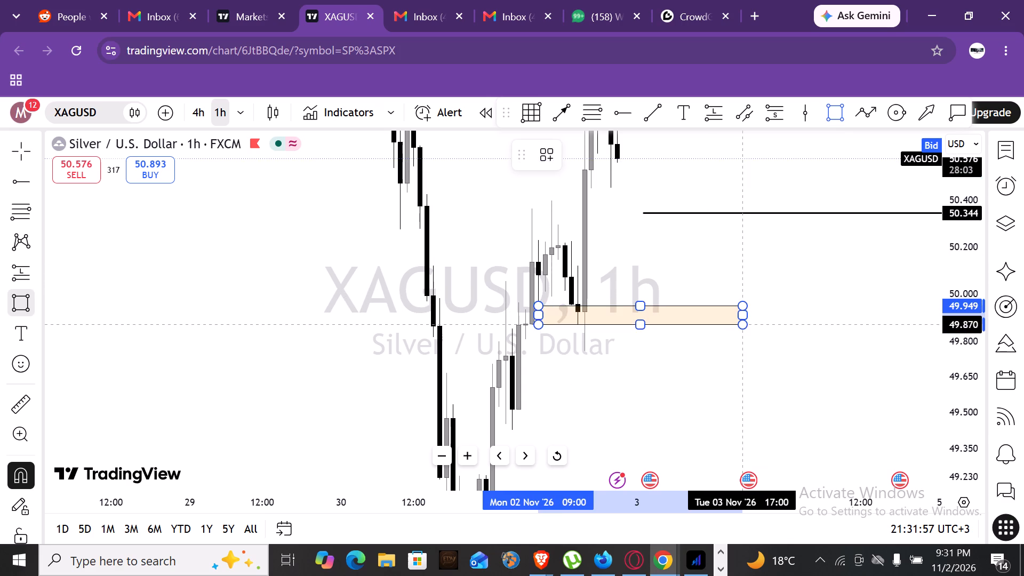
{"action": "left_click", "coordinate": [754, 306]}
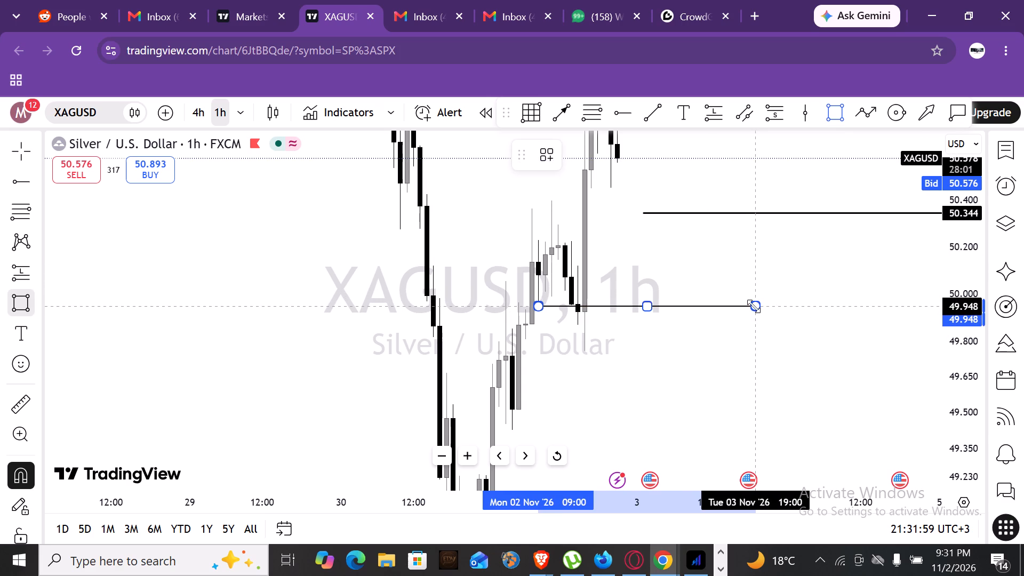
{"action": "left_click", "coordinate": [743, 273]}
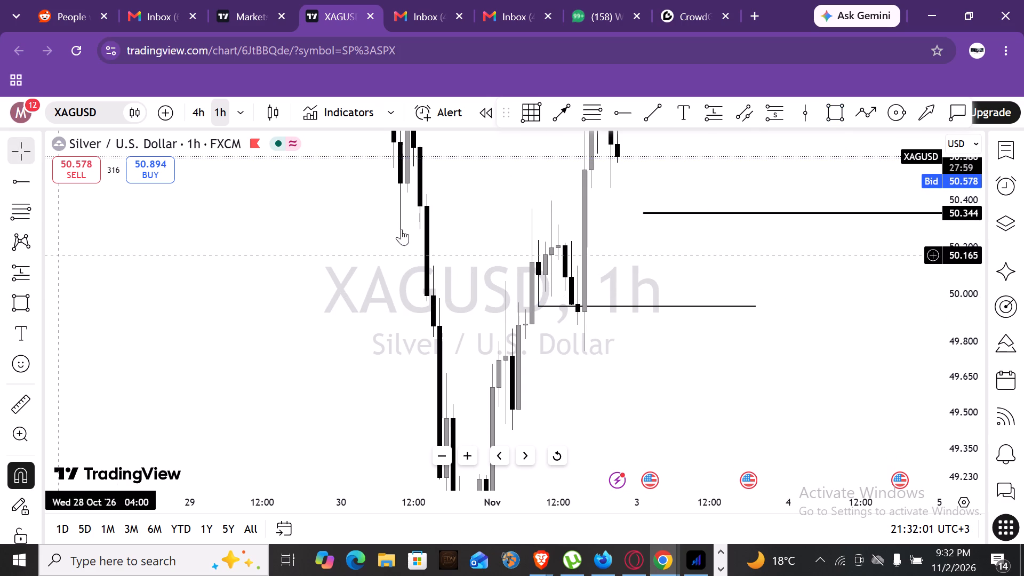
Add the text label "liquidity sweep" and place it just beneath the 49.948 line.
{"action": "left_click", "coordinate": [690, 118]}
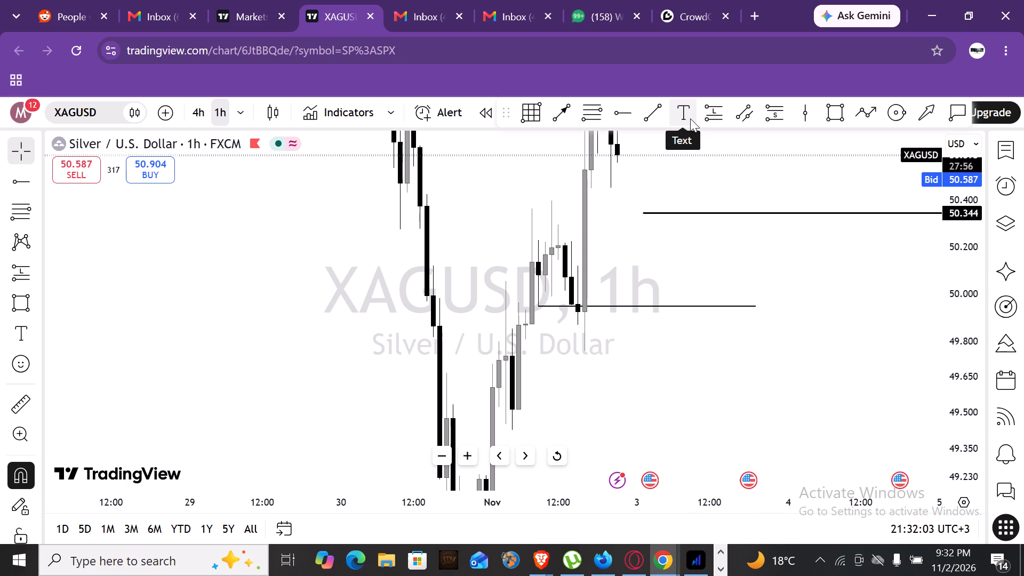
{"action": "left_click", "coordinate": [613, 319]}
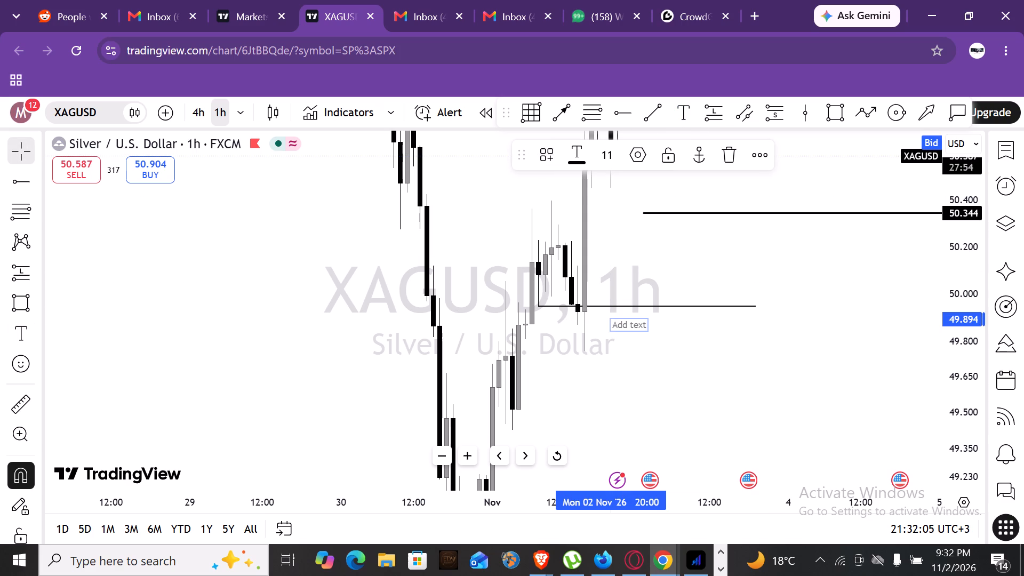
{"action": "type", "text": "li"}
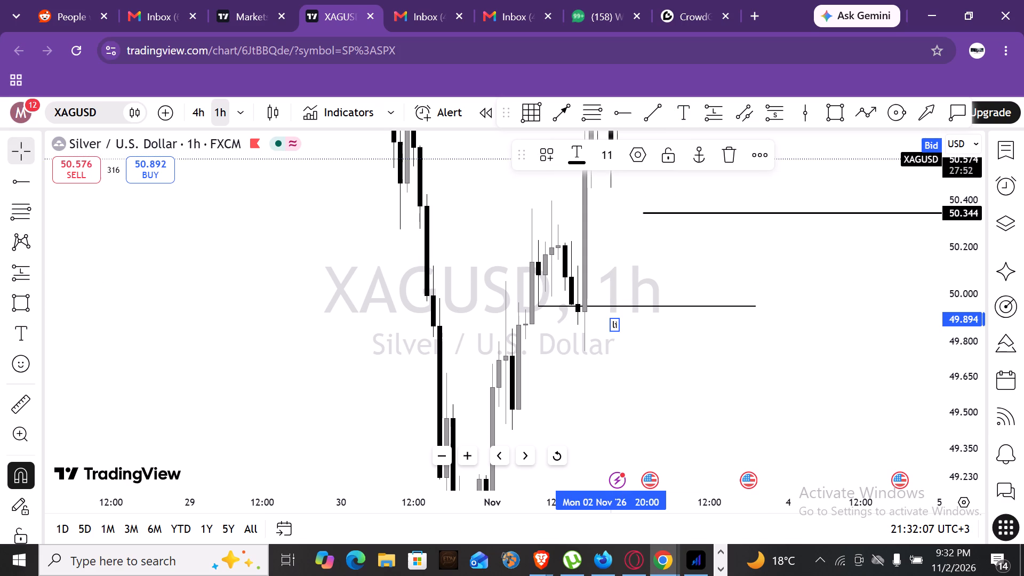
{"action": "type", "text": "quidity"}
{"action": "key", "text": "space"}
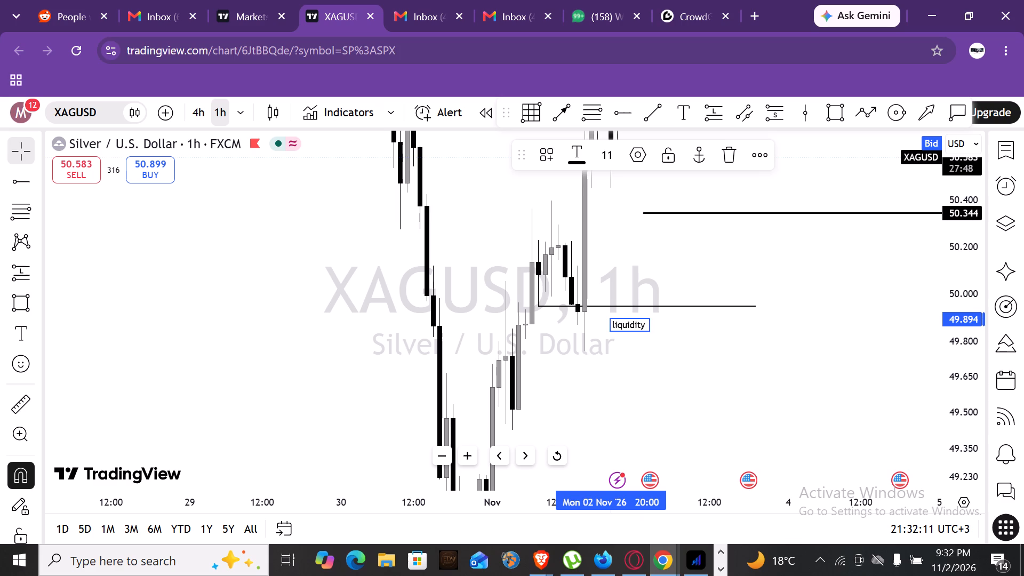
{"action": "type", "text": "sweep"}
{"action": "key", "text": "space"}
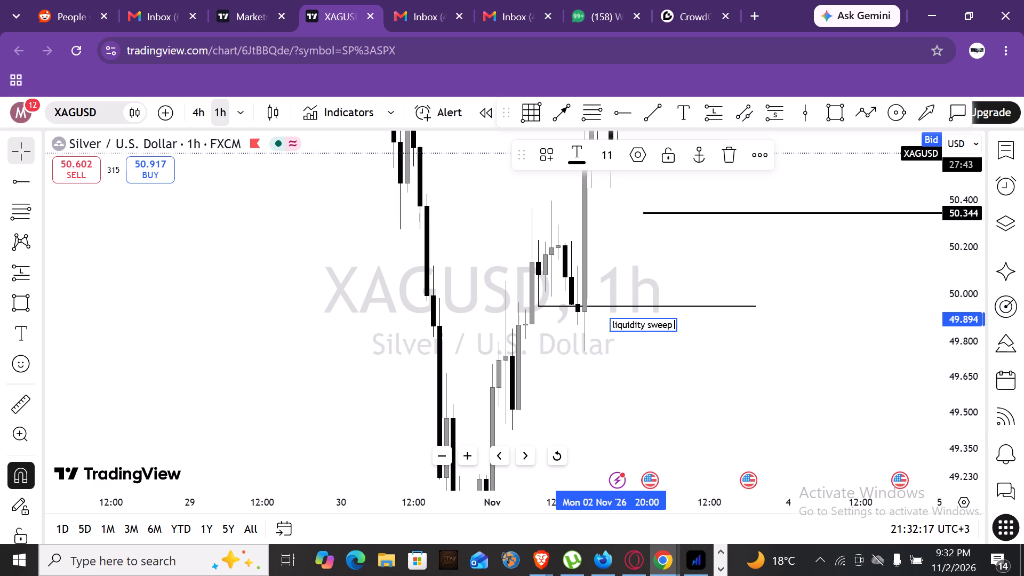
{"action": "left_click_drag", "start_coordinate": [670, 397], "coordinate": [669, 392]}
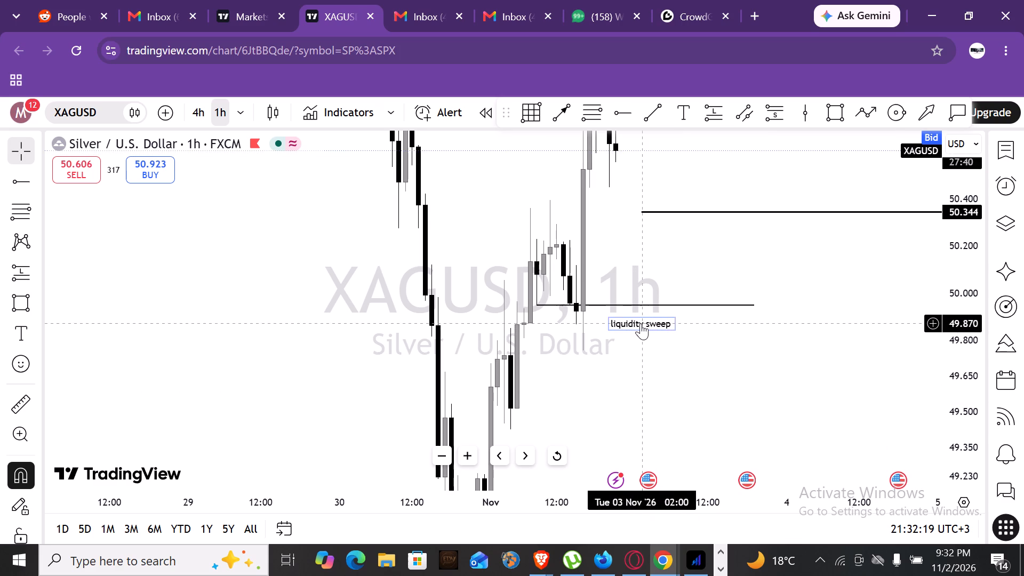
{"action": "left_click_drag", "start_coordinate": [641, 324], "coordinate": [639, 317]}
{"action": "left_click", "coordinate": [750, 342]}
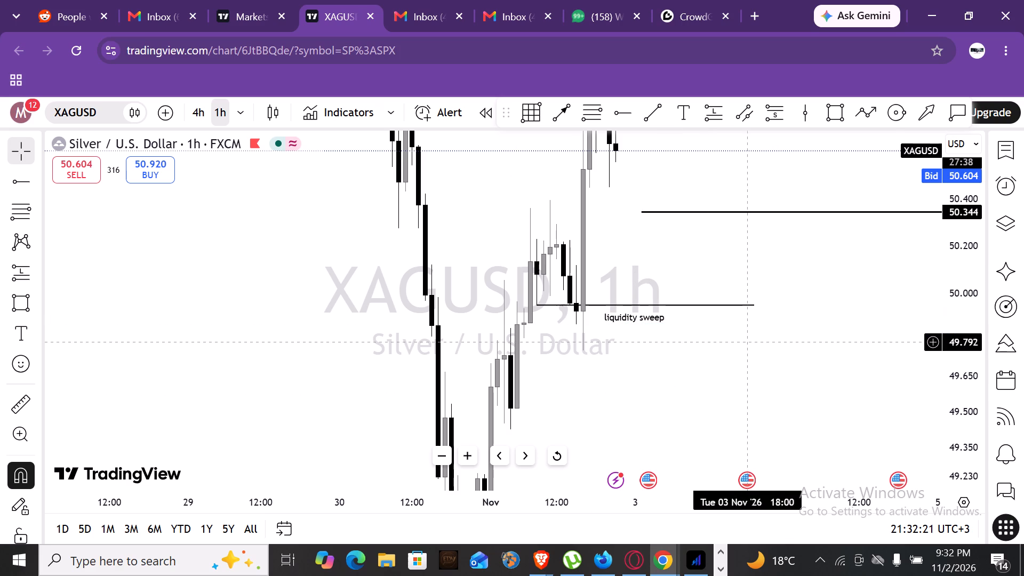
Delete the horizontal midpoint ray at 50.344.
{"action": "left_click_drag", "start_coordinate": [837, 297], "coordinate": [846, 340]}
{"action": "scroll", "coordinate": [977, 333], "scroll_direction": "down", "scroll_amount": 2}
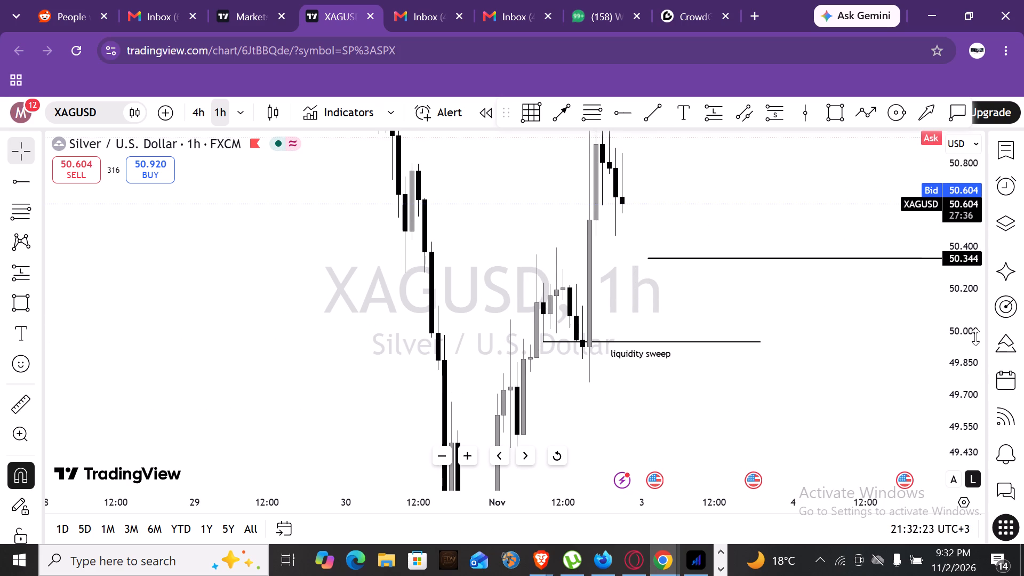
{"action": "scroll", "coordinate": [975, 337], "scroll_direction": "down", "scroll_amount": 1}
{"action": "left_click", "coordinate": [783, 262]}
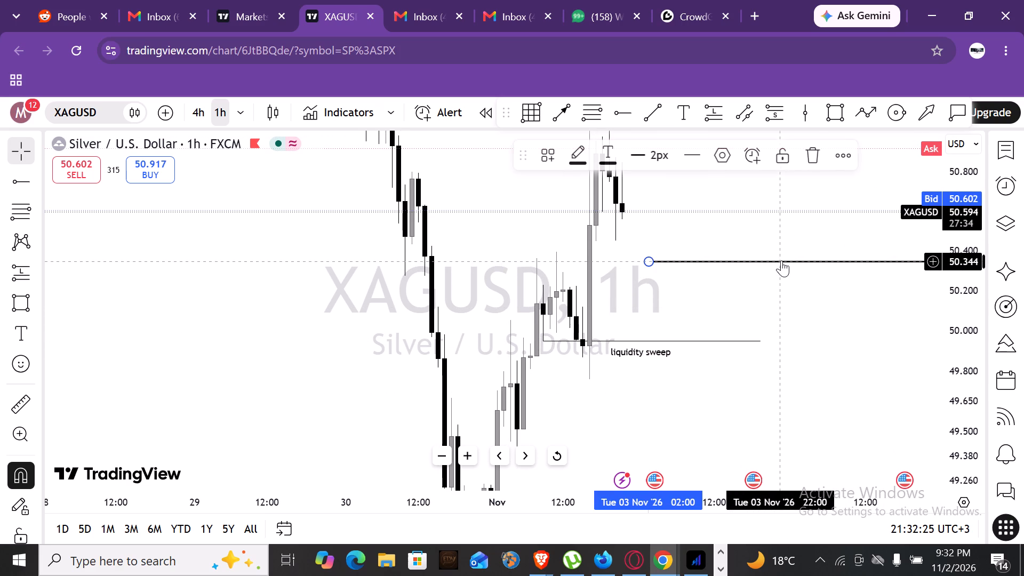
{"action": "left_click", "coordinate": [817, 150]}
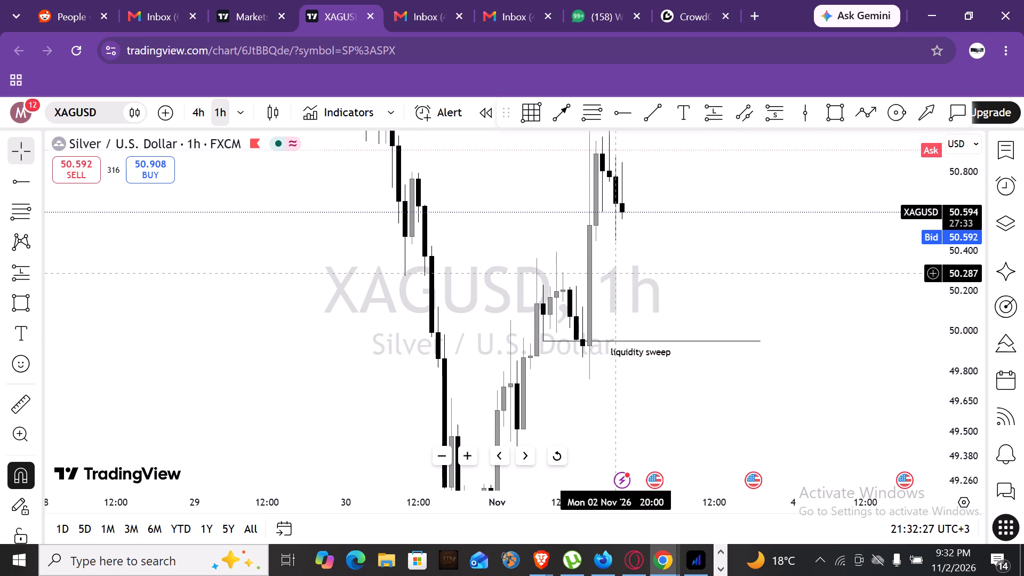
Draw a thin rectangle at about 50.2 from the 2 Nov swing-high candle before the sweep into 3 Nov.
{"action": "left_click", "coordinate": [20, 301]}
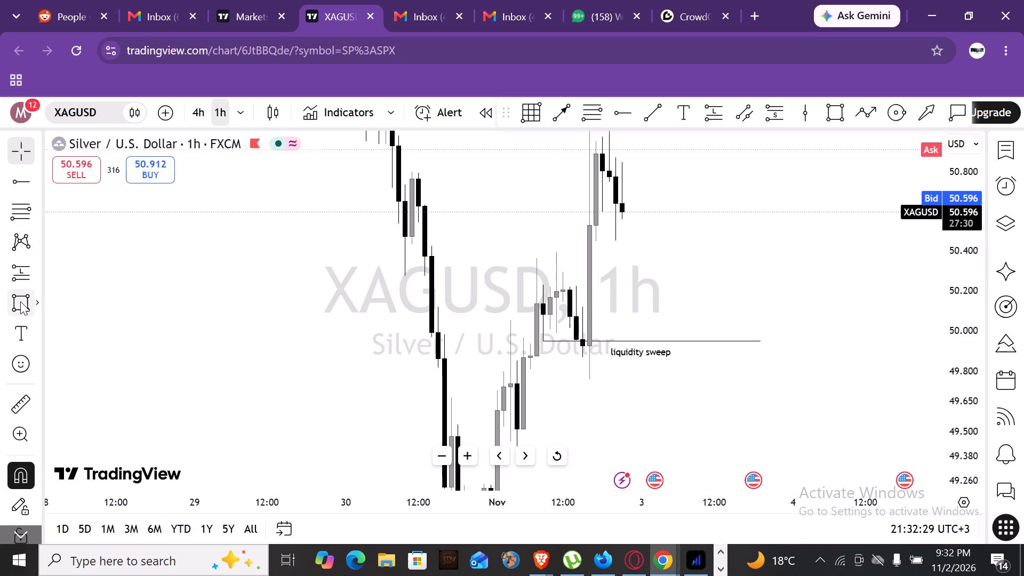
{"action": "left_click_drag", "start_coordinate": [566, 291], "coordinate": [631, 292]}
{"action": "left_click", "coordinate": [740, 286]}
{"action": "left_click", "coordinate": [812, 276]}
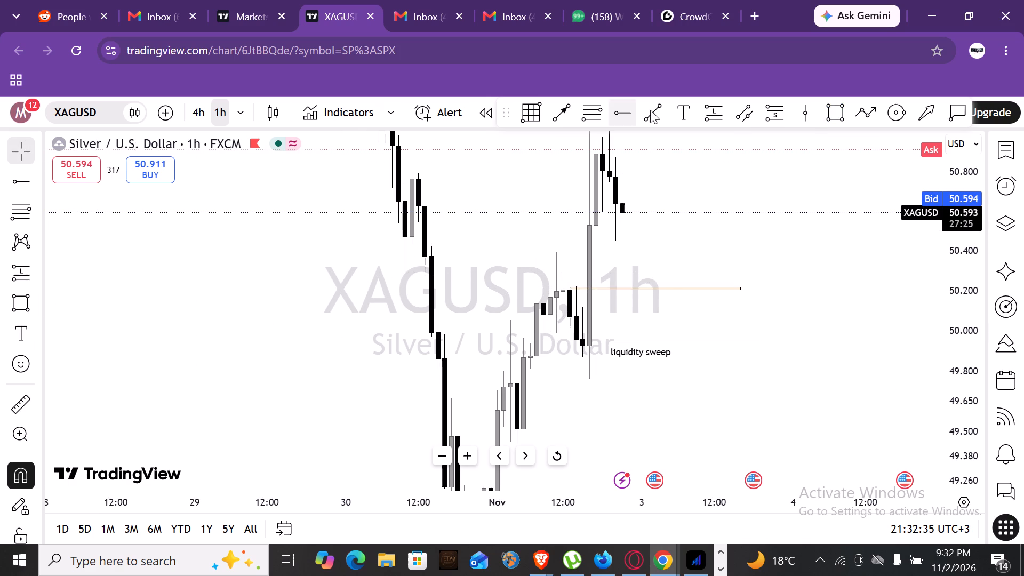
Add the text label "order block bears" on the thin rectangle at about 50.2, just after the latest candles.
{"action": "left_click", "coordinate": [679, 110]}
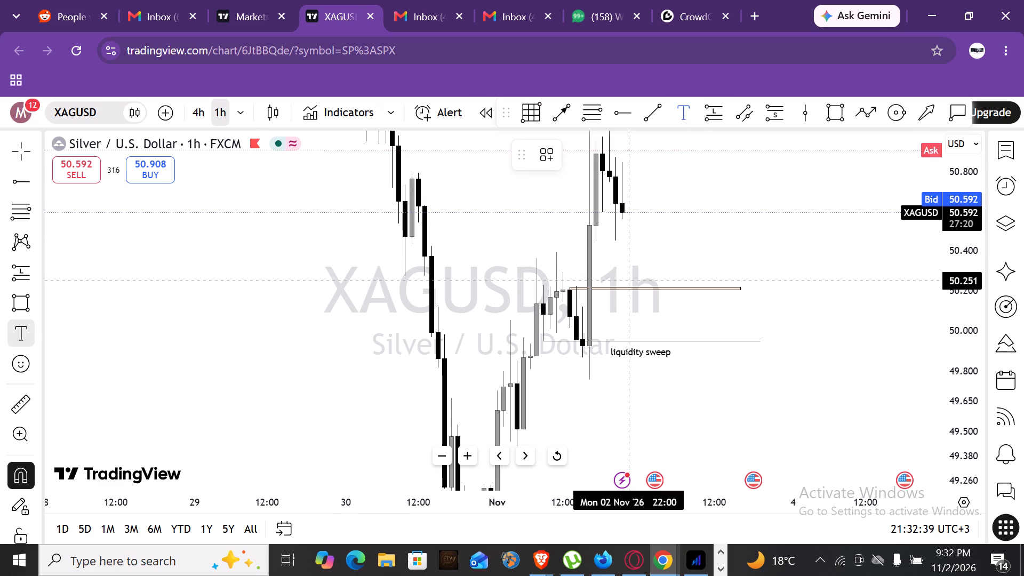
{"action": "left_click", "coordinate": [626, 280]}
{"action": "key", "text": "b"}
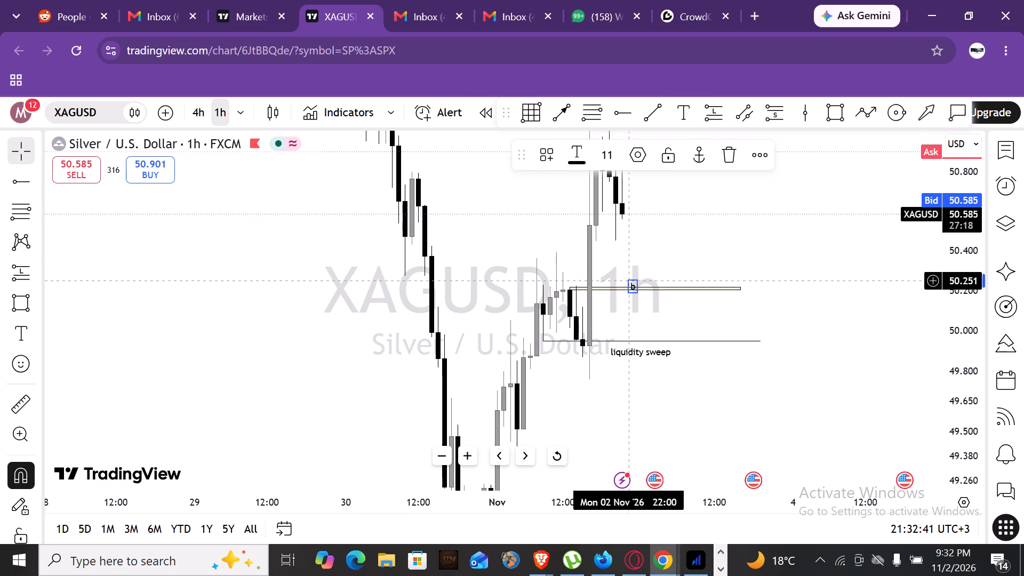
{"action": "type", "text": "os"}
{"action": "key", "text": "space"}
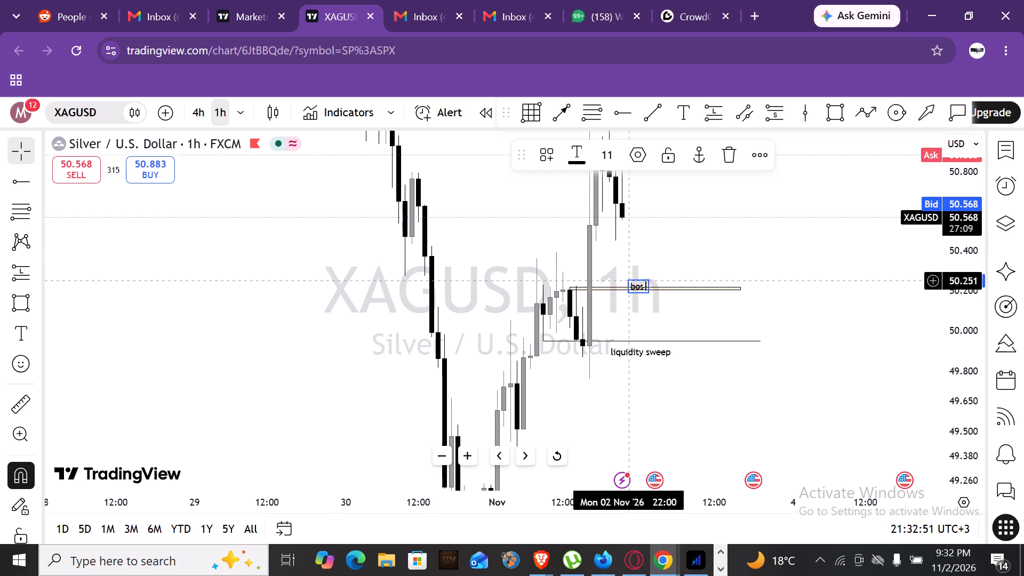
{"action": "key", "text": "BackSpace"}
{"action": "key", "text": "BackSpace"}
{"action": "key", "text": "BackSpace"}
{"action": "key", "text": "BackSpace"}
{"action": "key", "text": "BackSpace"}
{"action": "key", "text": "BackSpace"}
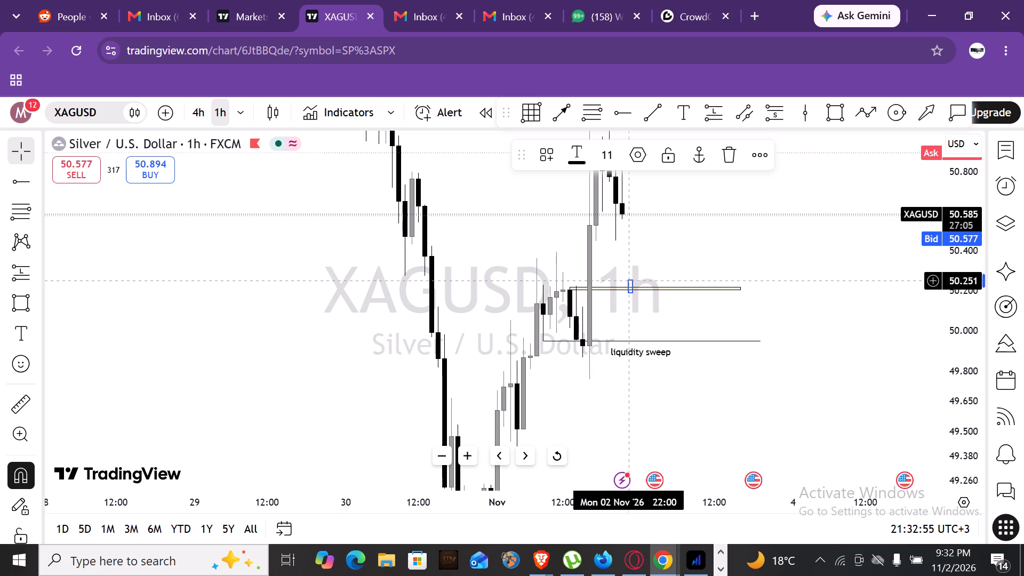
{"action": "type", "text": "order"}
{"action": "key", "text": "space"}
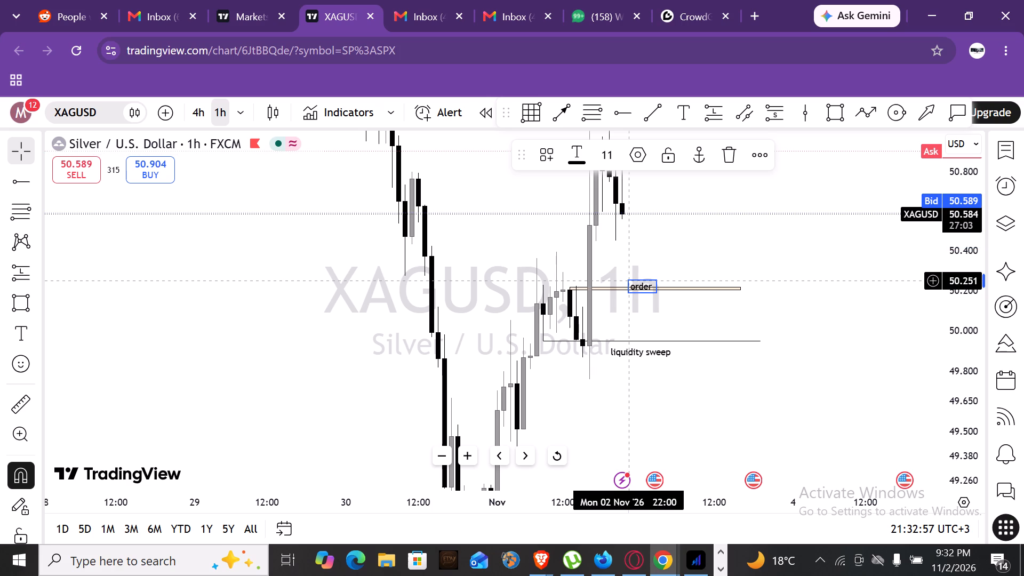
{"action": "type", "text": "block"}
{"action": "key", "text": "space"}
{"action": "key", "text": "space"}
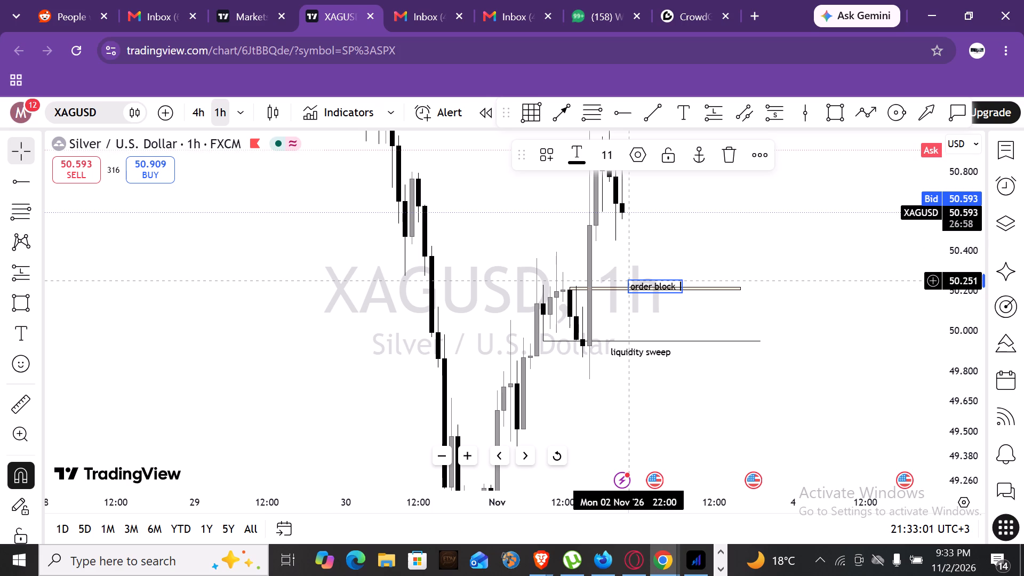
{"action": "type", "text": "bears"}
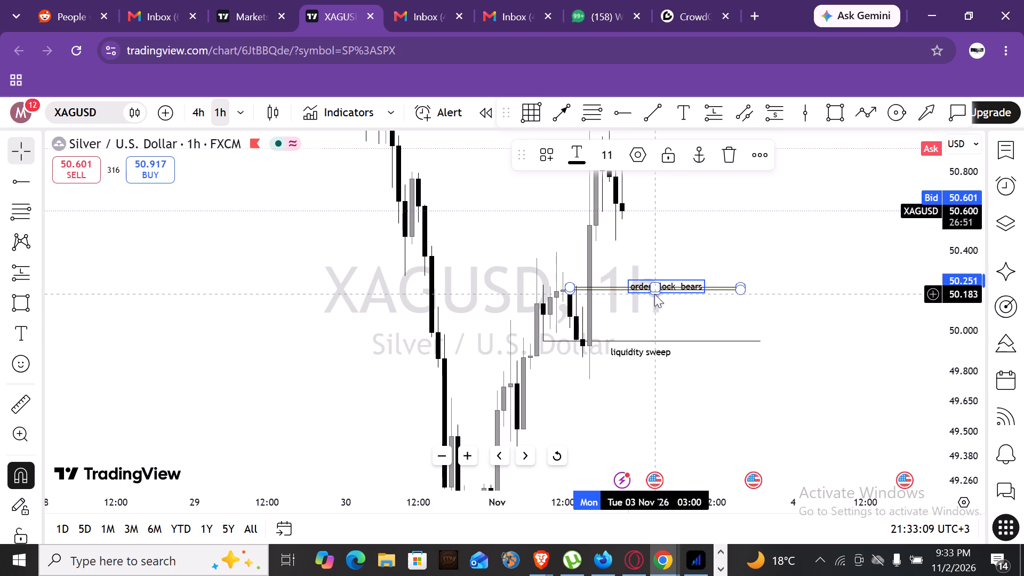
{"action": "left_click", "coordinate": [713, 322]}
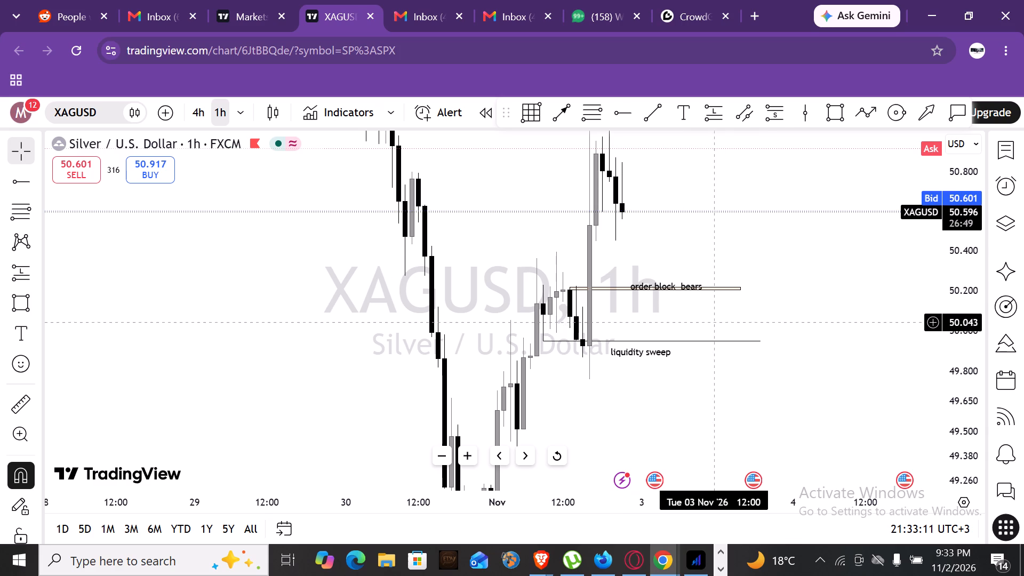
Draw a horizontal ray at 50.793 from the 30 Oct swing high, extending across the recent 2 Nov candles.
{"action": "scroll", "coordinate": [943, 287], "scroll_direction": "down", "scroll_amount": 3}
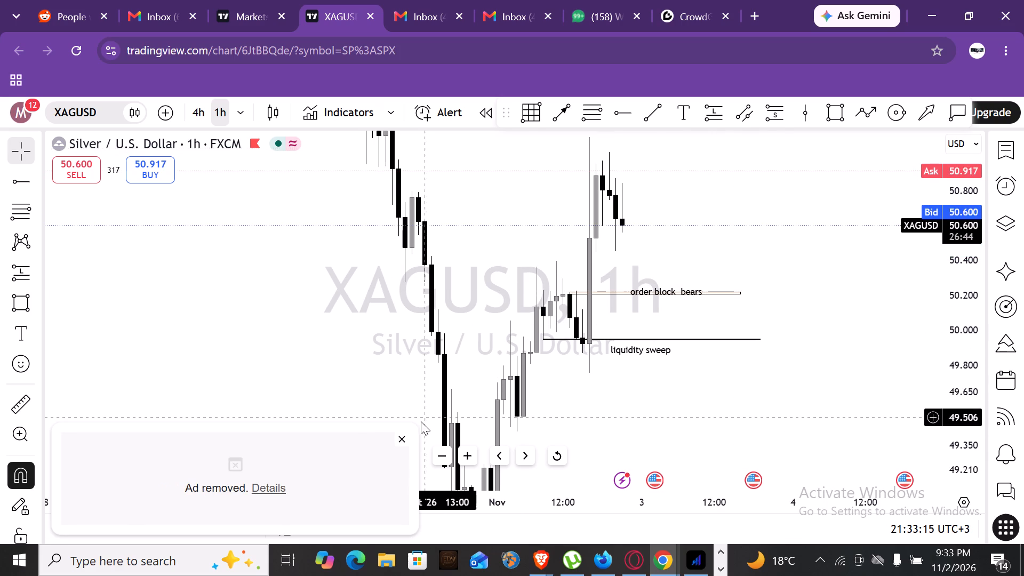
{"action": "left_click_drag", "start_coordinate": [397, 408], "coordinate": [298, 393]}
{"action": "left_click_drag", "start_coordinate": [382, 379], "coordinate": [388, 407]}
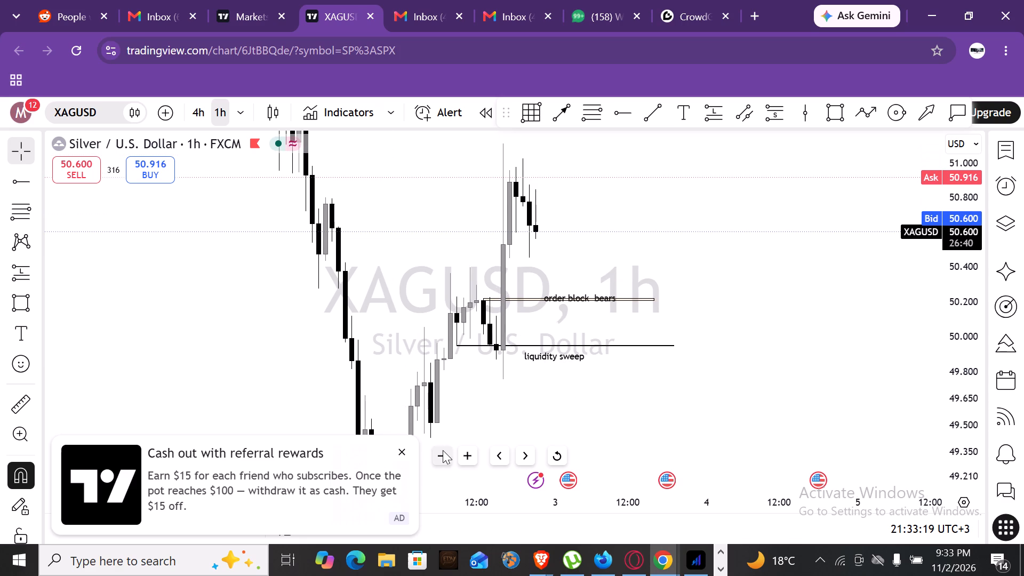
{"action": "left_click", "coordinate": [405, 454]}
{"action": "left_click_drag", "start_coordinate": [396, 388], "coordinate": [397, 426]}
{"action": "left_click_drag", "start_coordinate": [352, 321], "coordinate": [353, 370]}
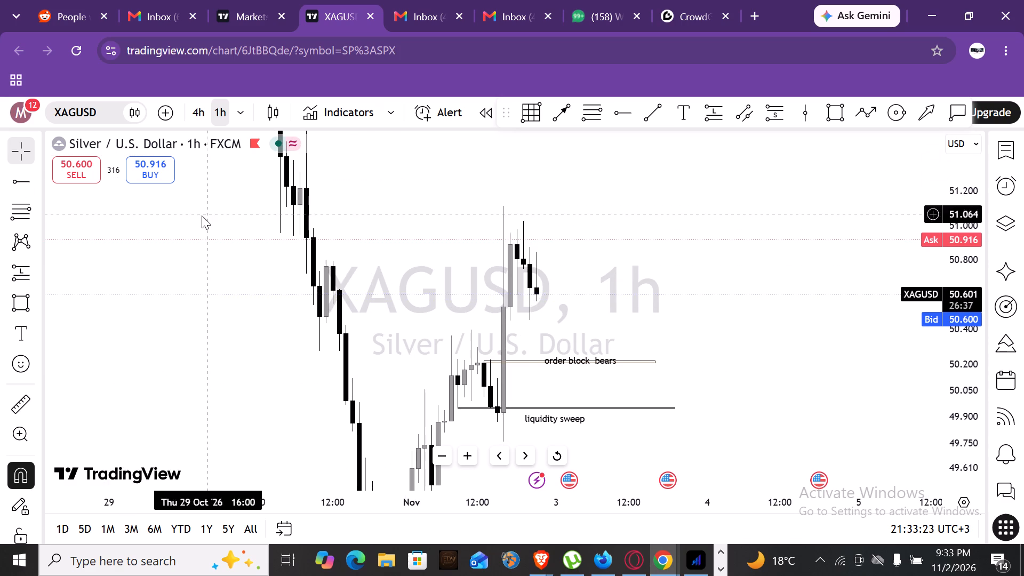
{"action": "left_click", "coordinate": [26, 187]}
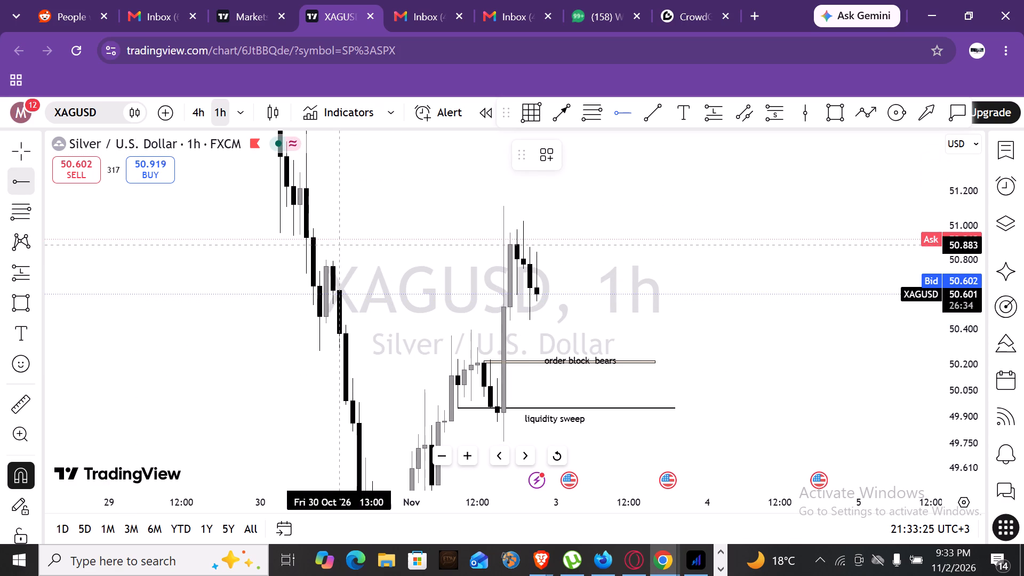
{"action": "left_click", "coordinate": [330, 260]}
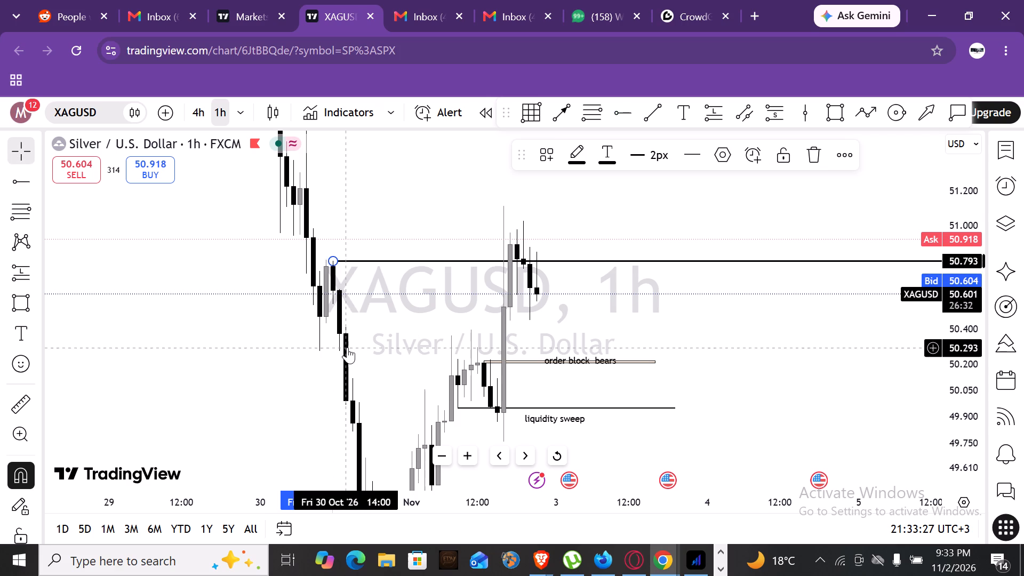